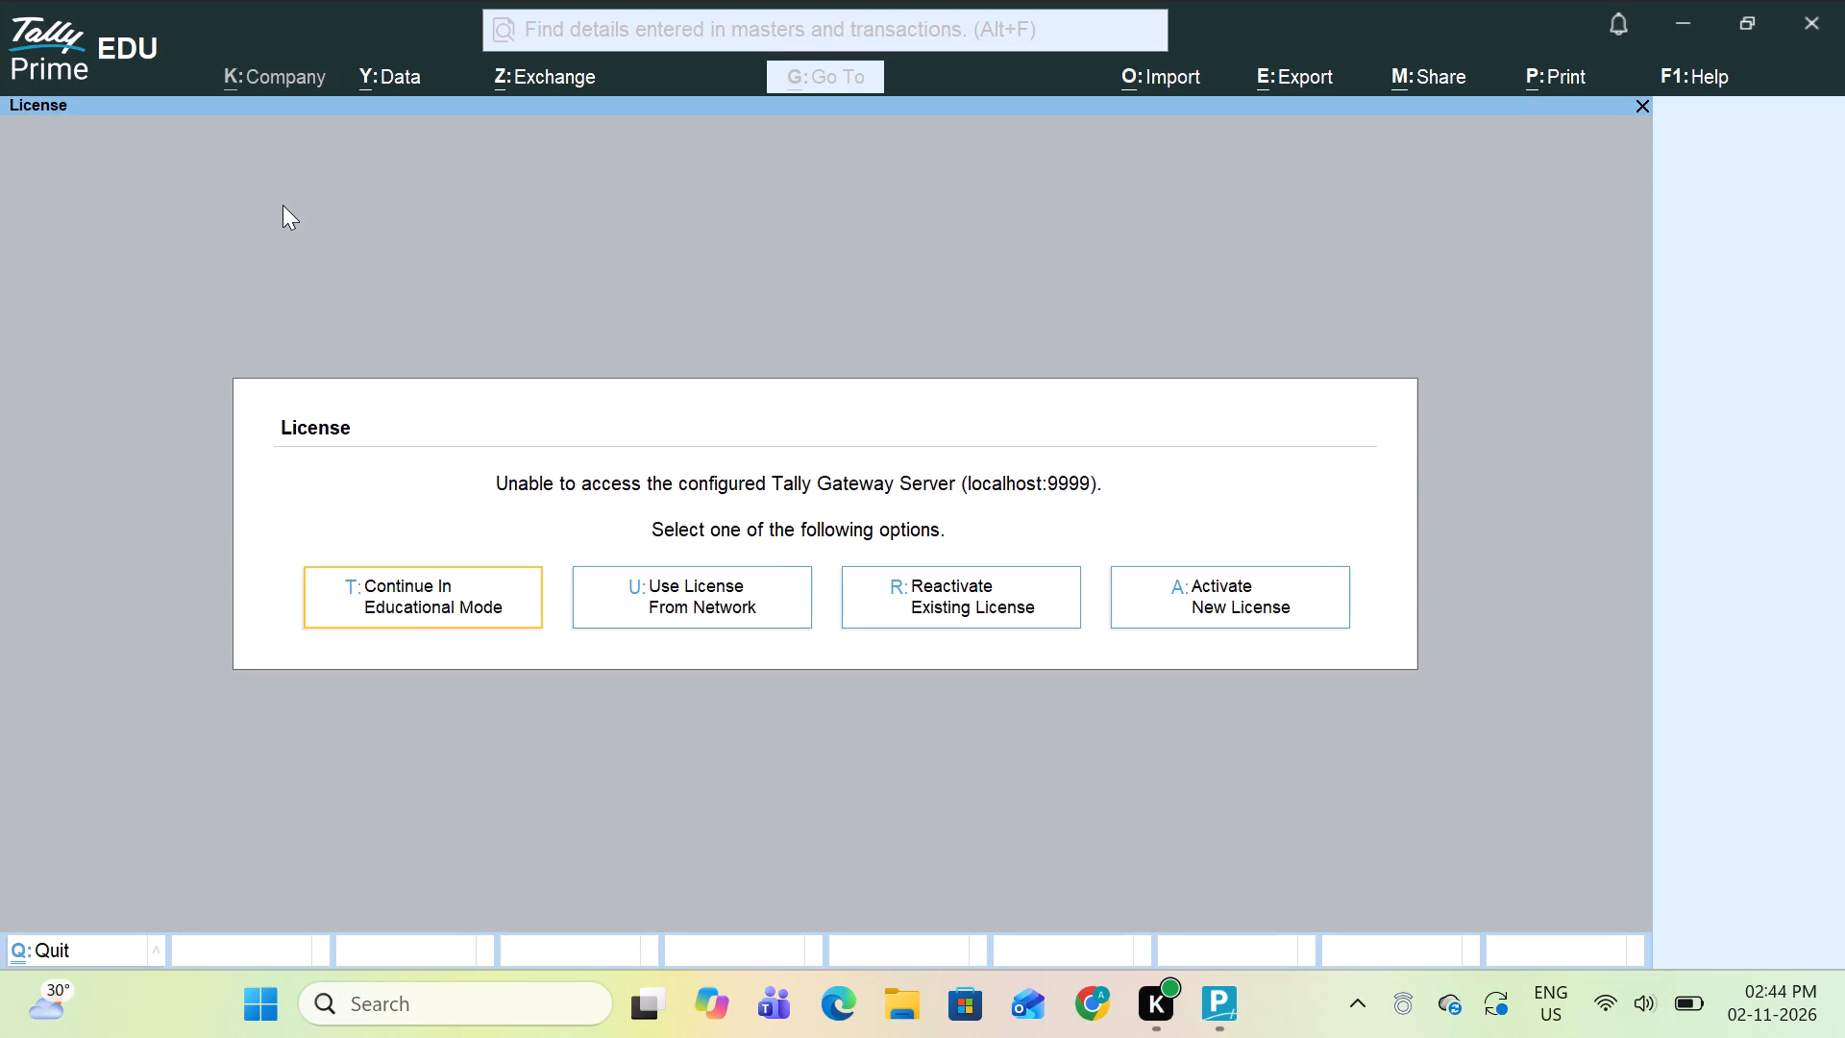
Continue in Educational Mode without activating or reactivating a license.
left_click(401, 591)
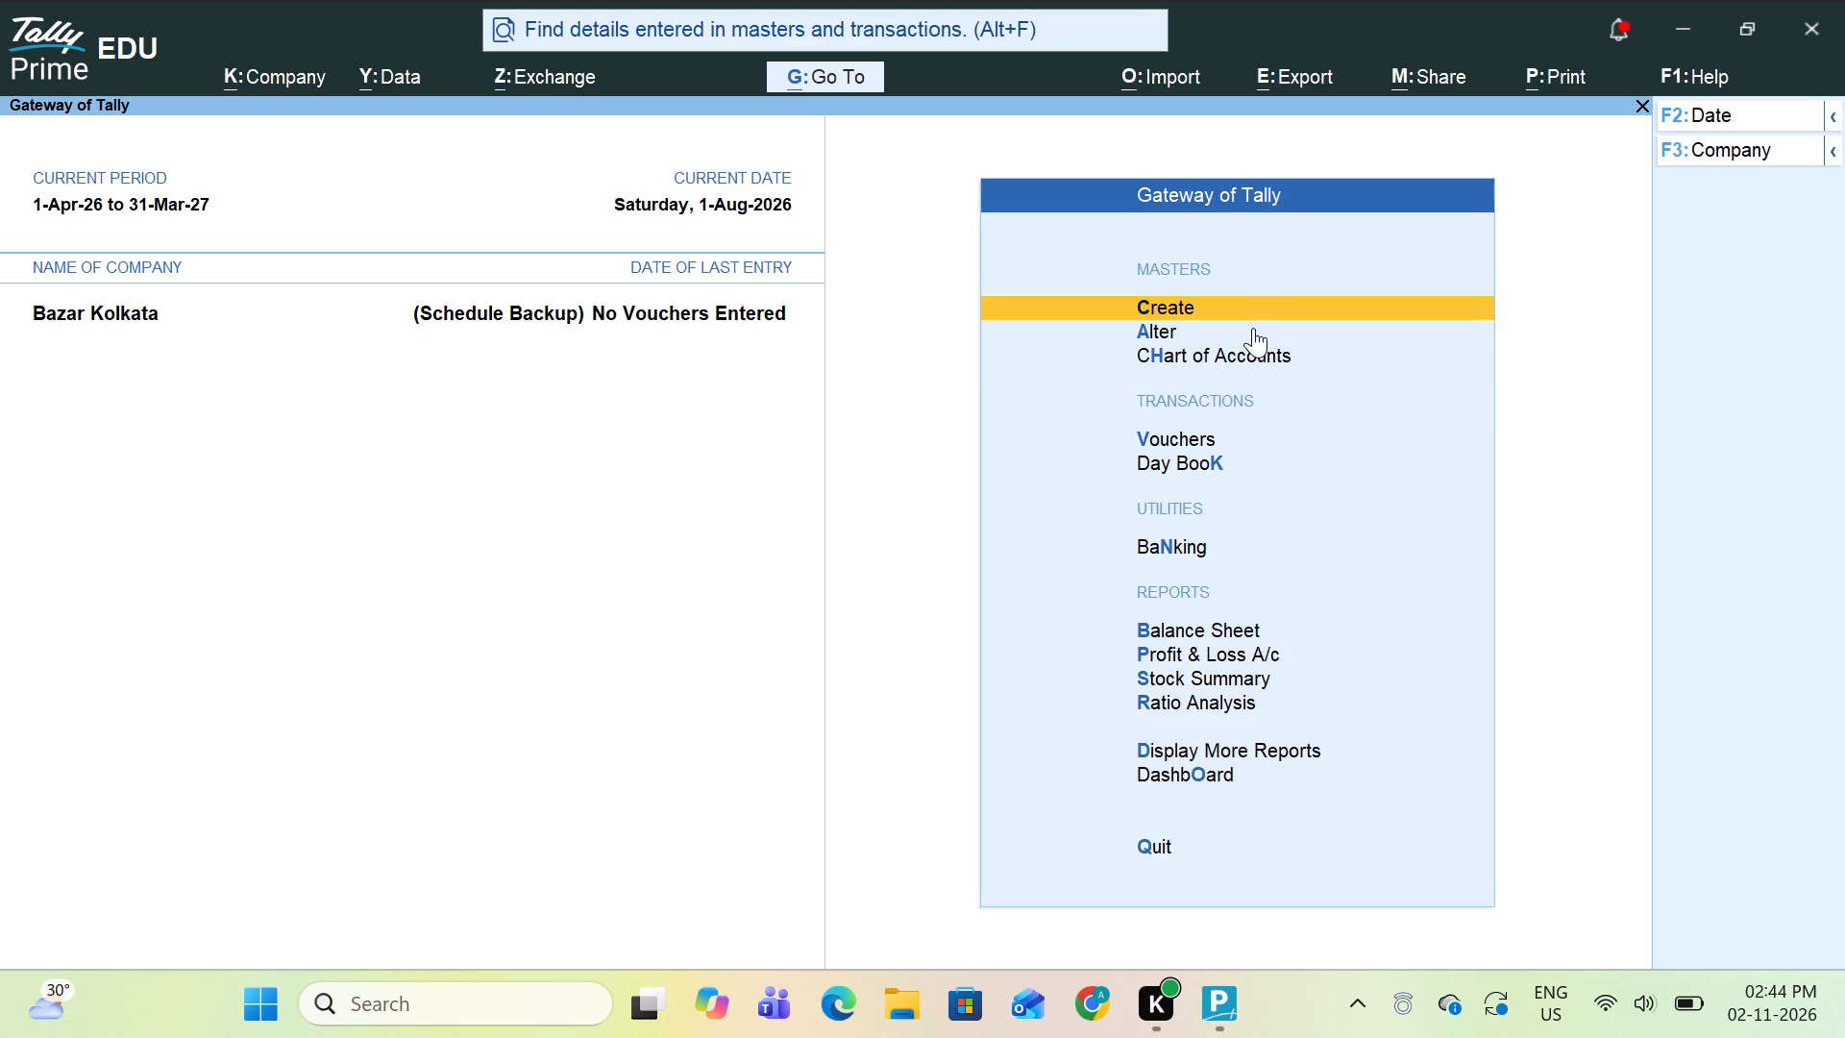
Start creating a master for Bazar Kolkata and choose Change Company from the list of masters.
left_click(1194, 302)
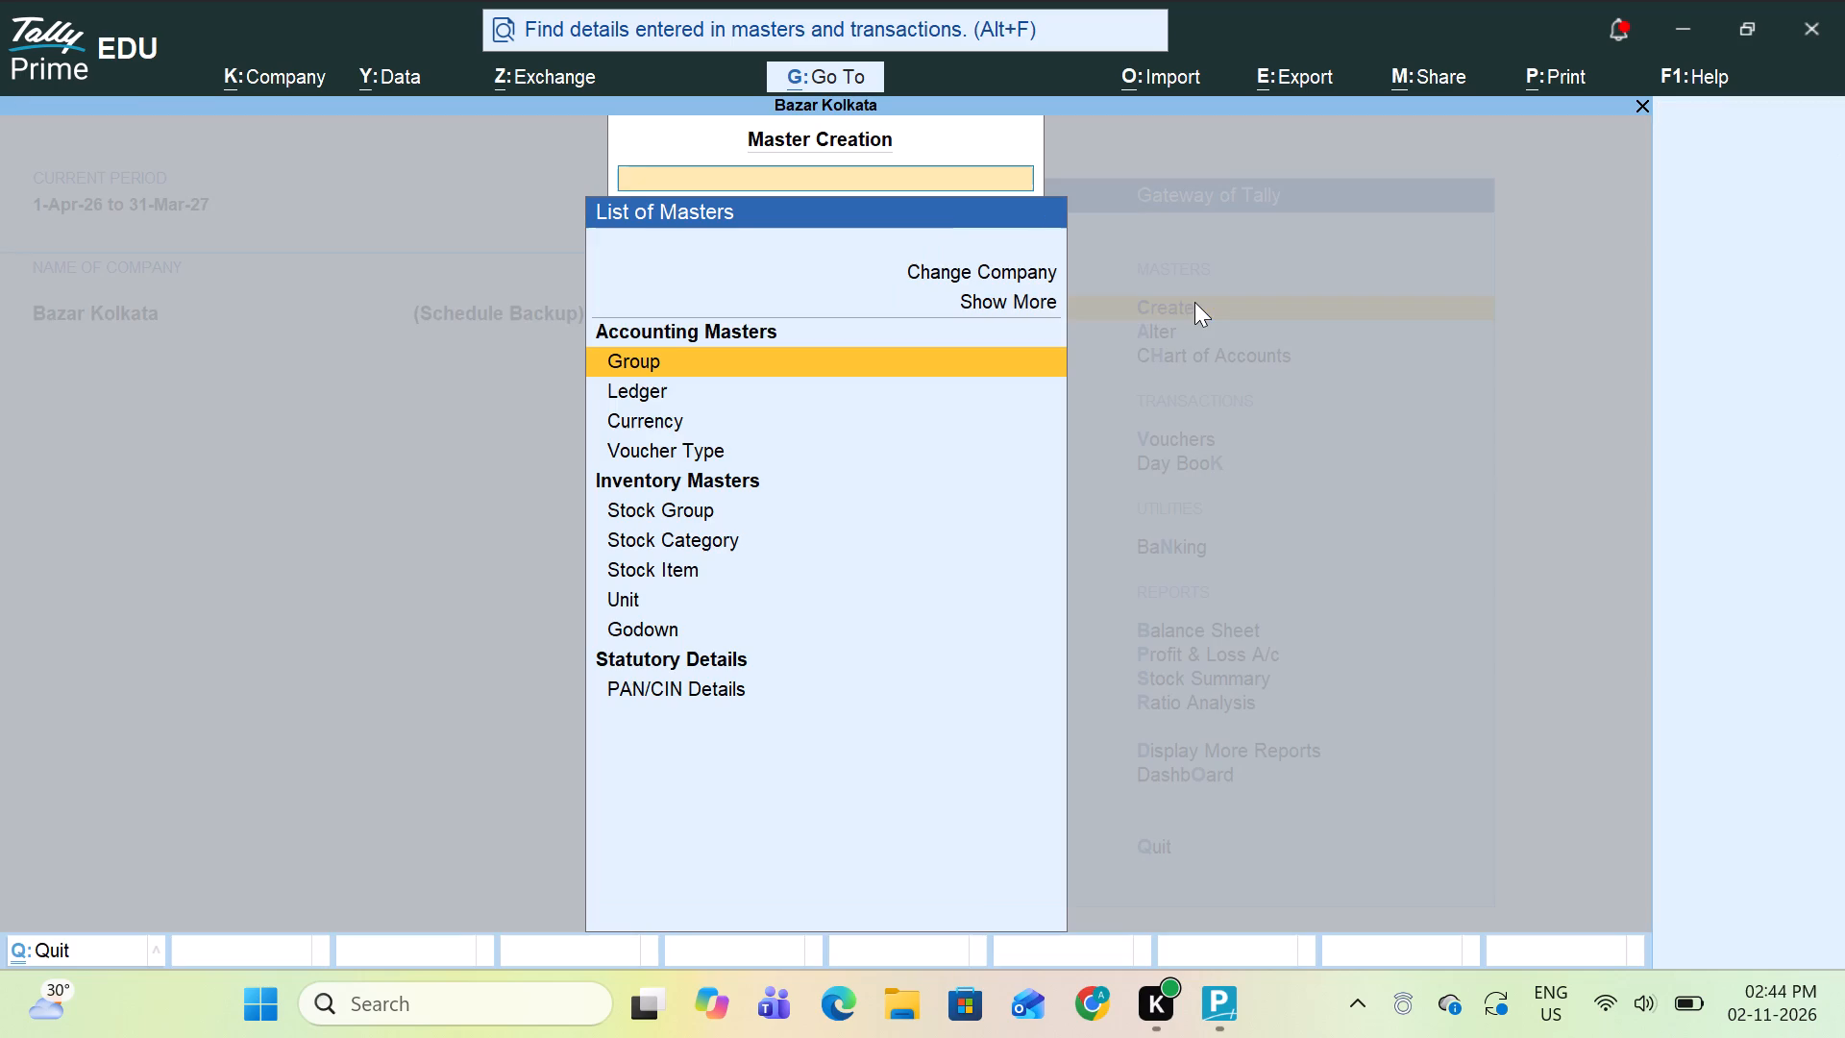
left_click(1014, 270)
left_click(1014, 270)
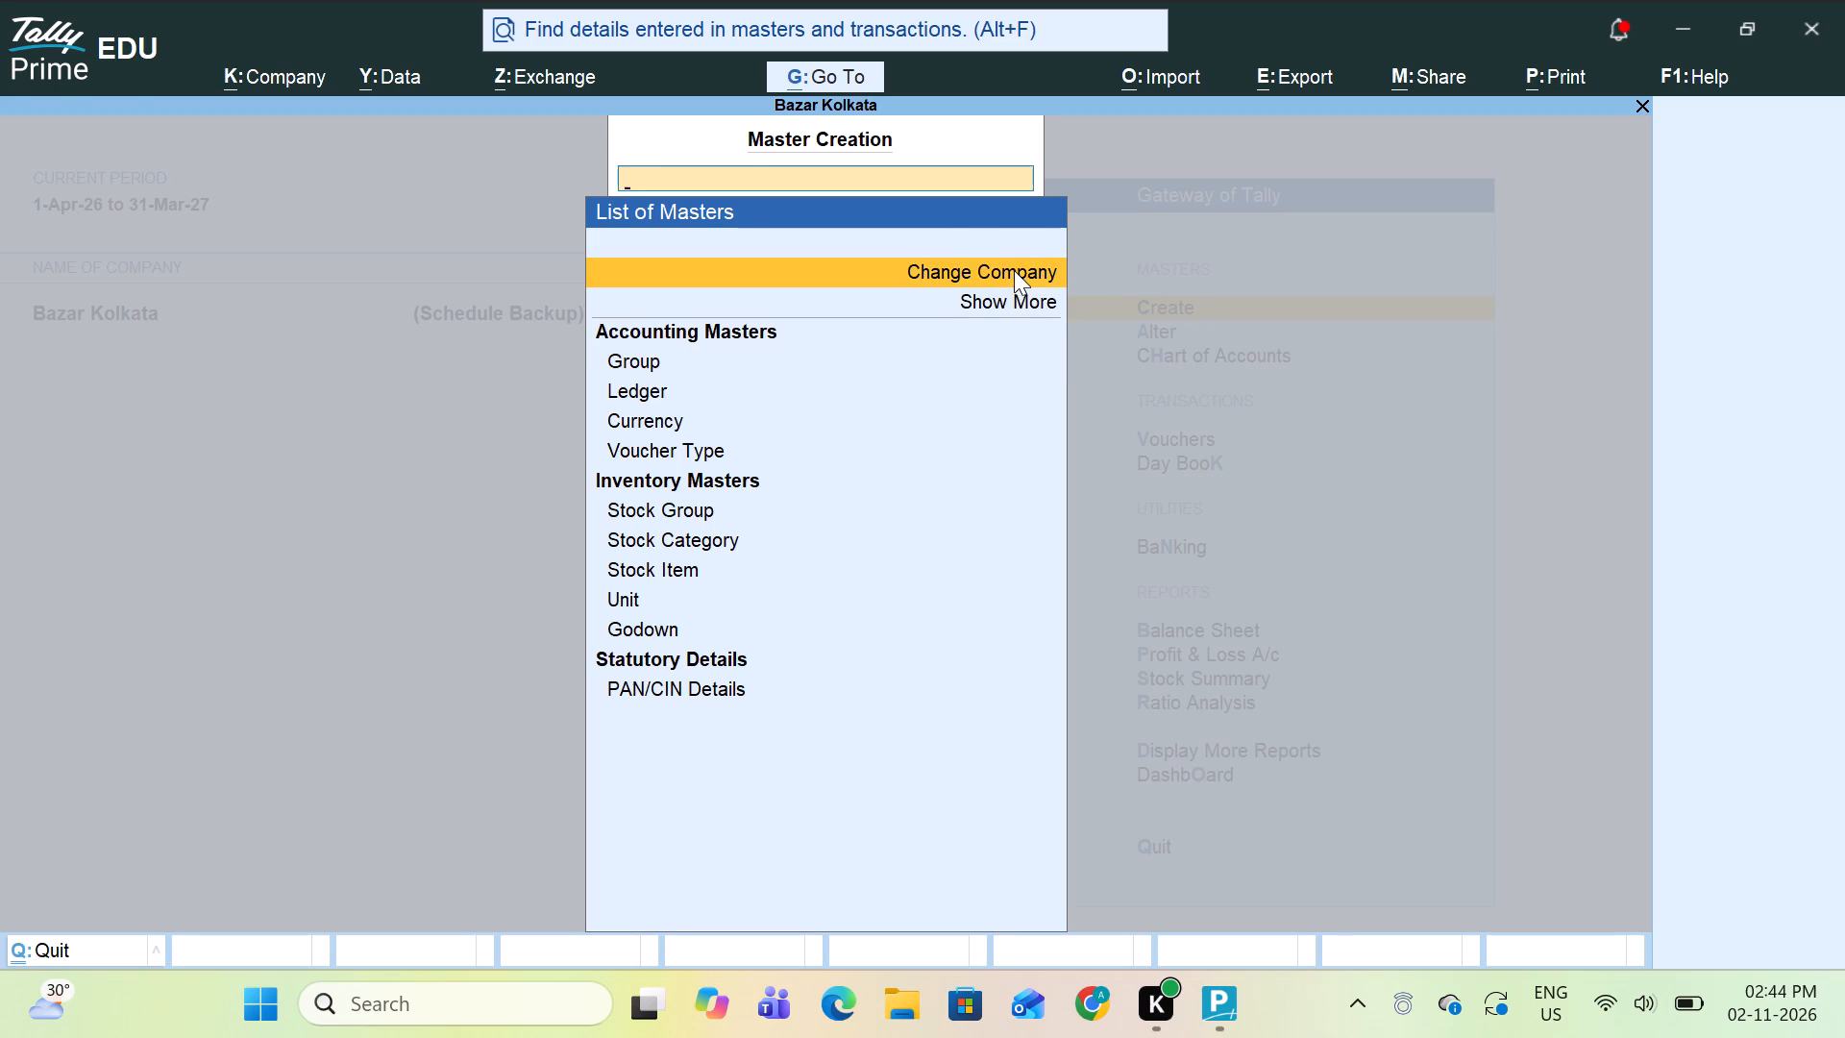
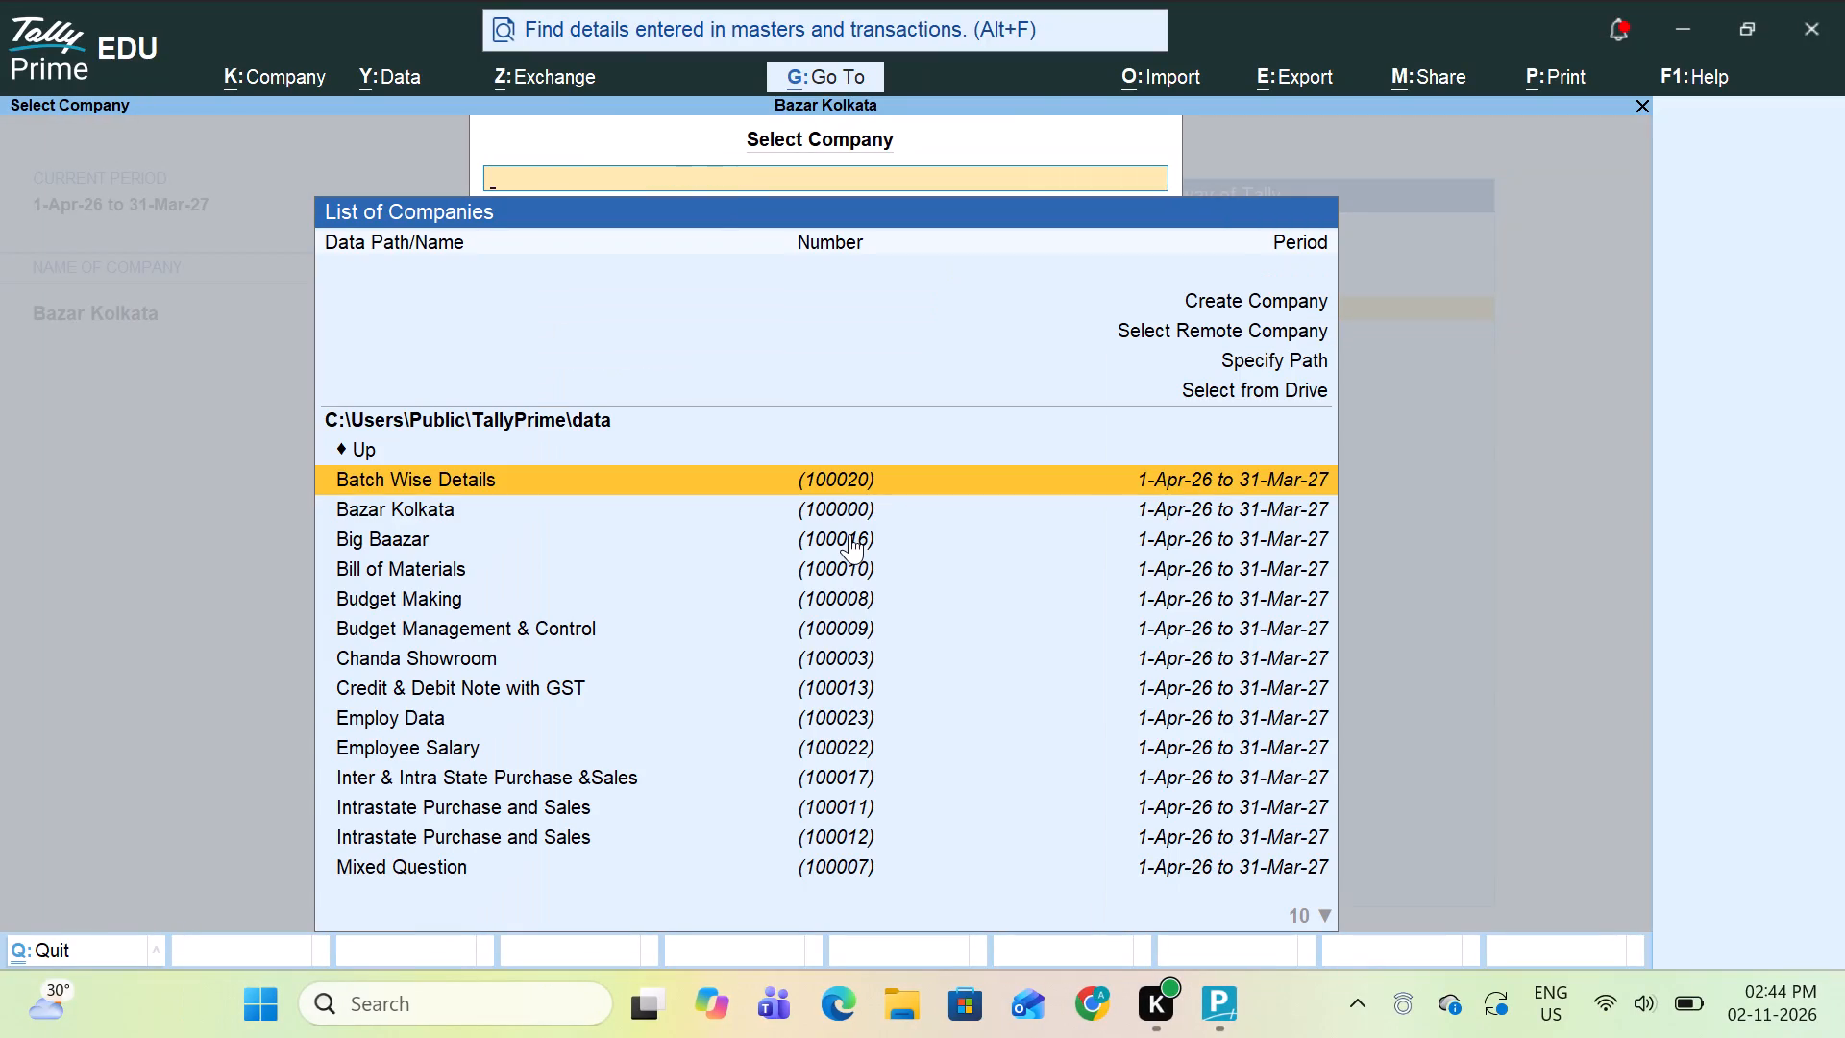
Open the company Mixed Question from the list of companies.
scroll(849, 534, "down", 3)
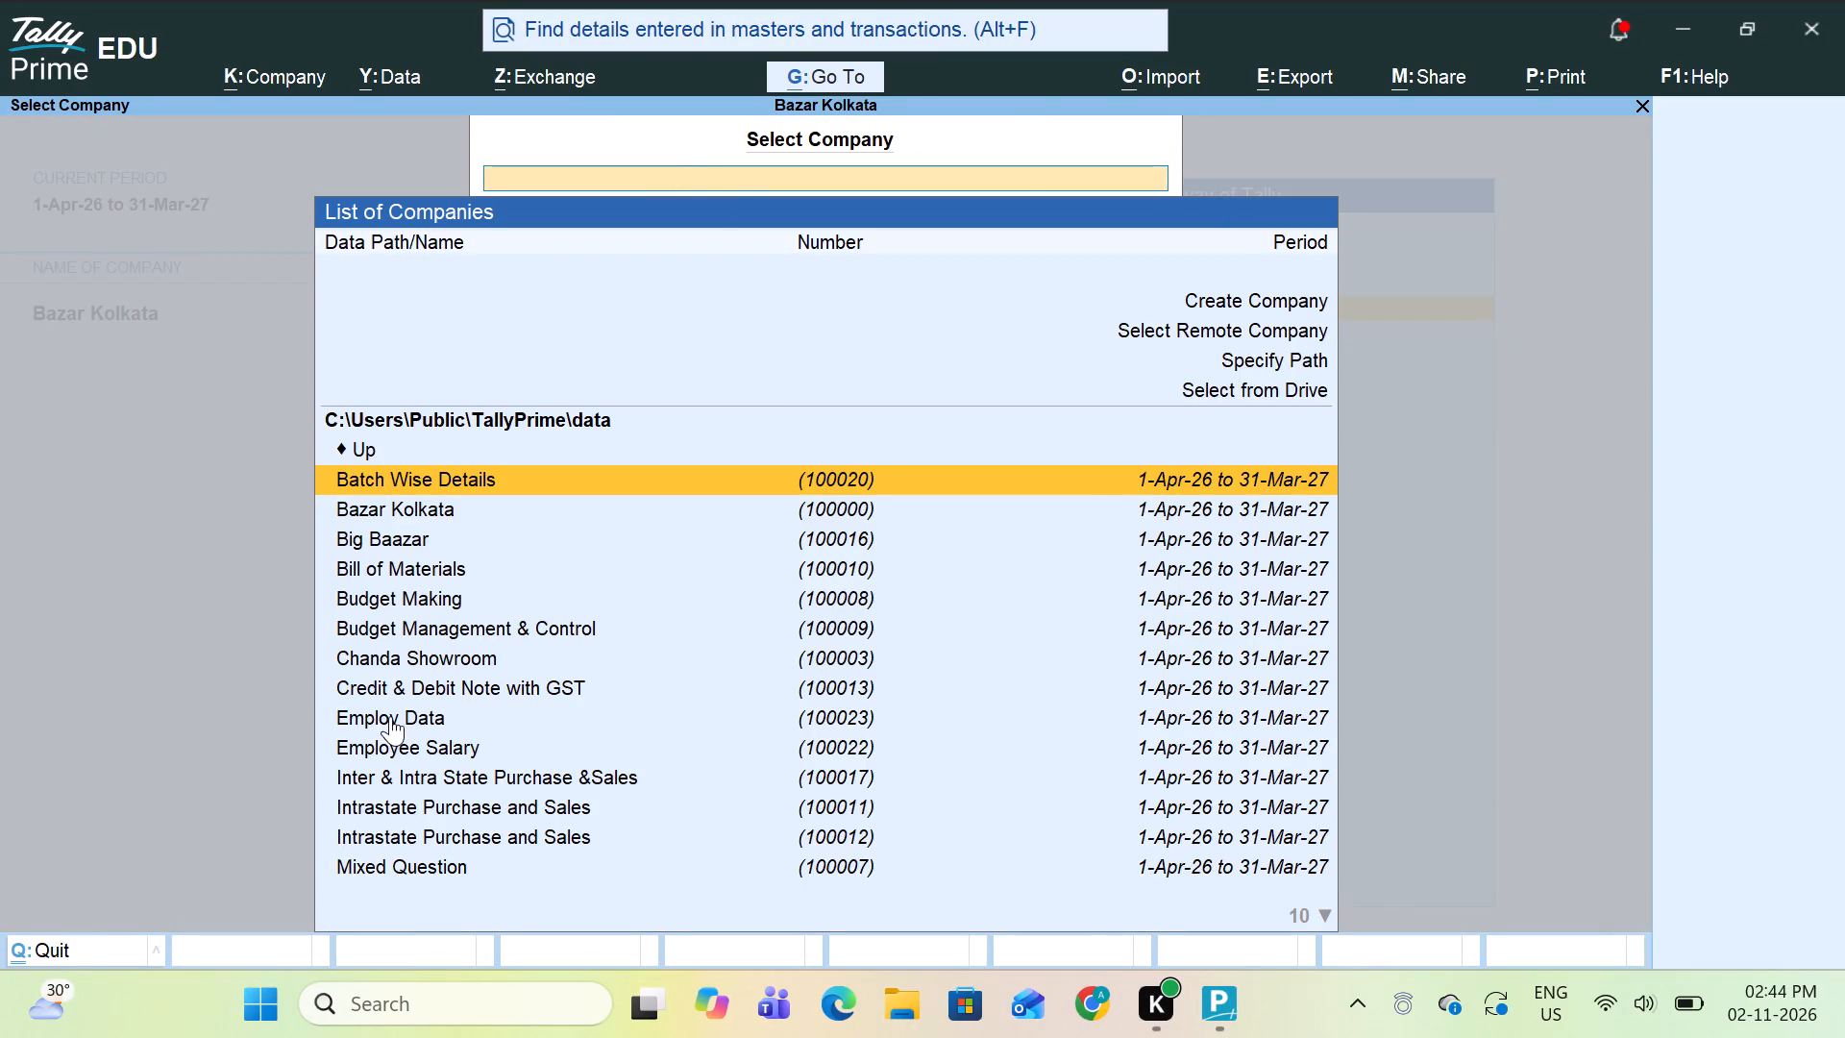
left_click(389, 713)
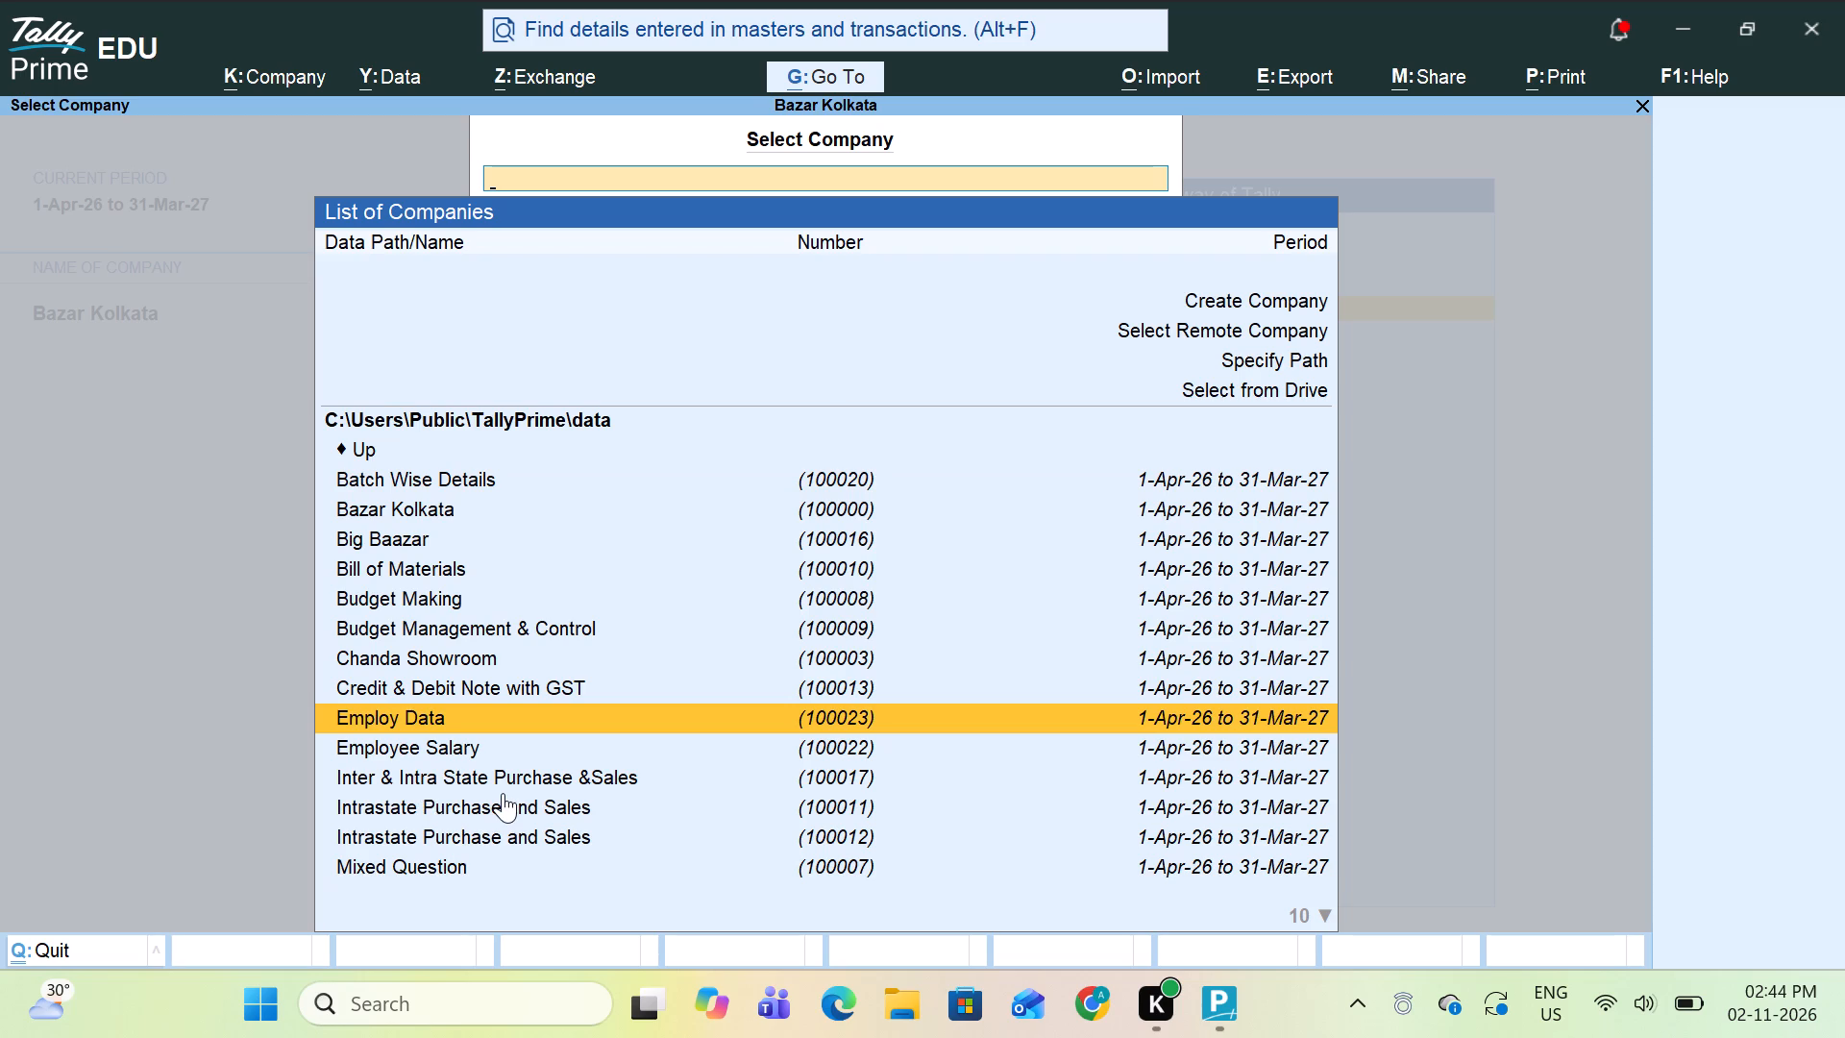
left_click(420, 865)
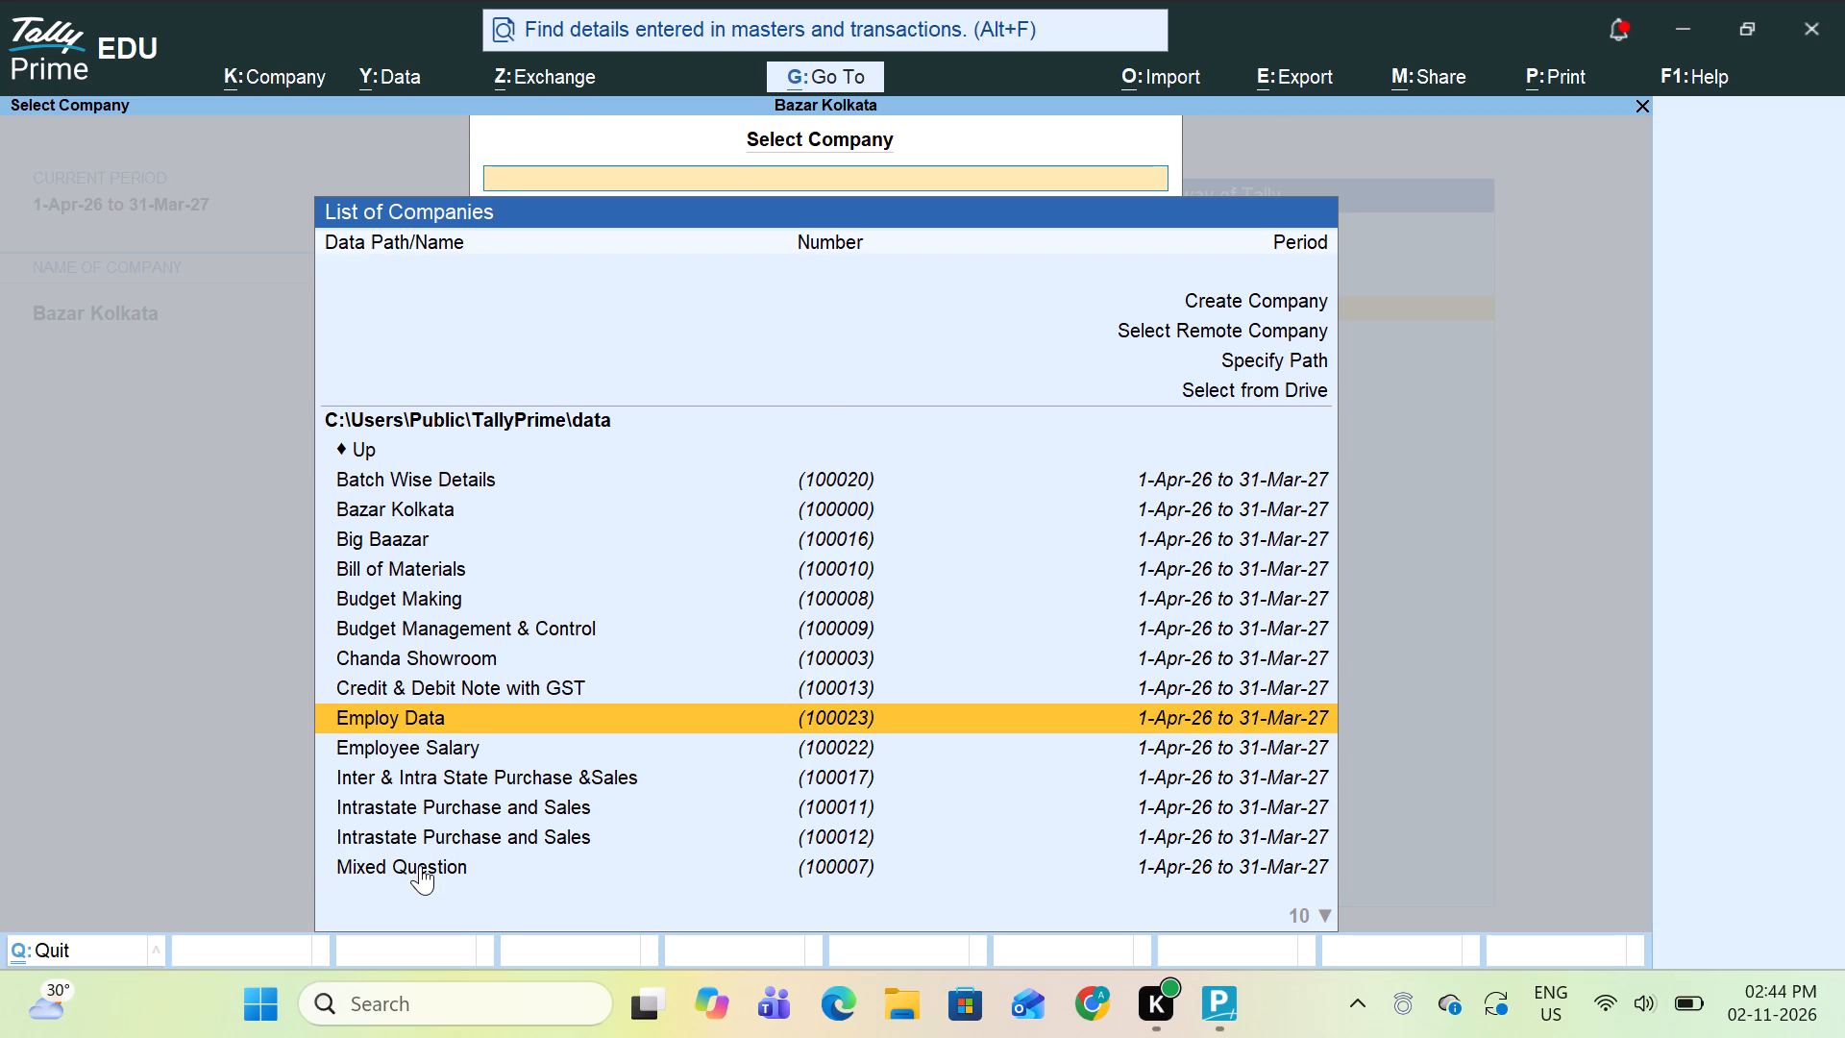
left_click(421, 865)
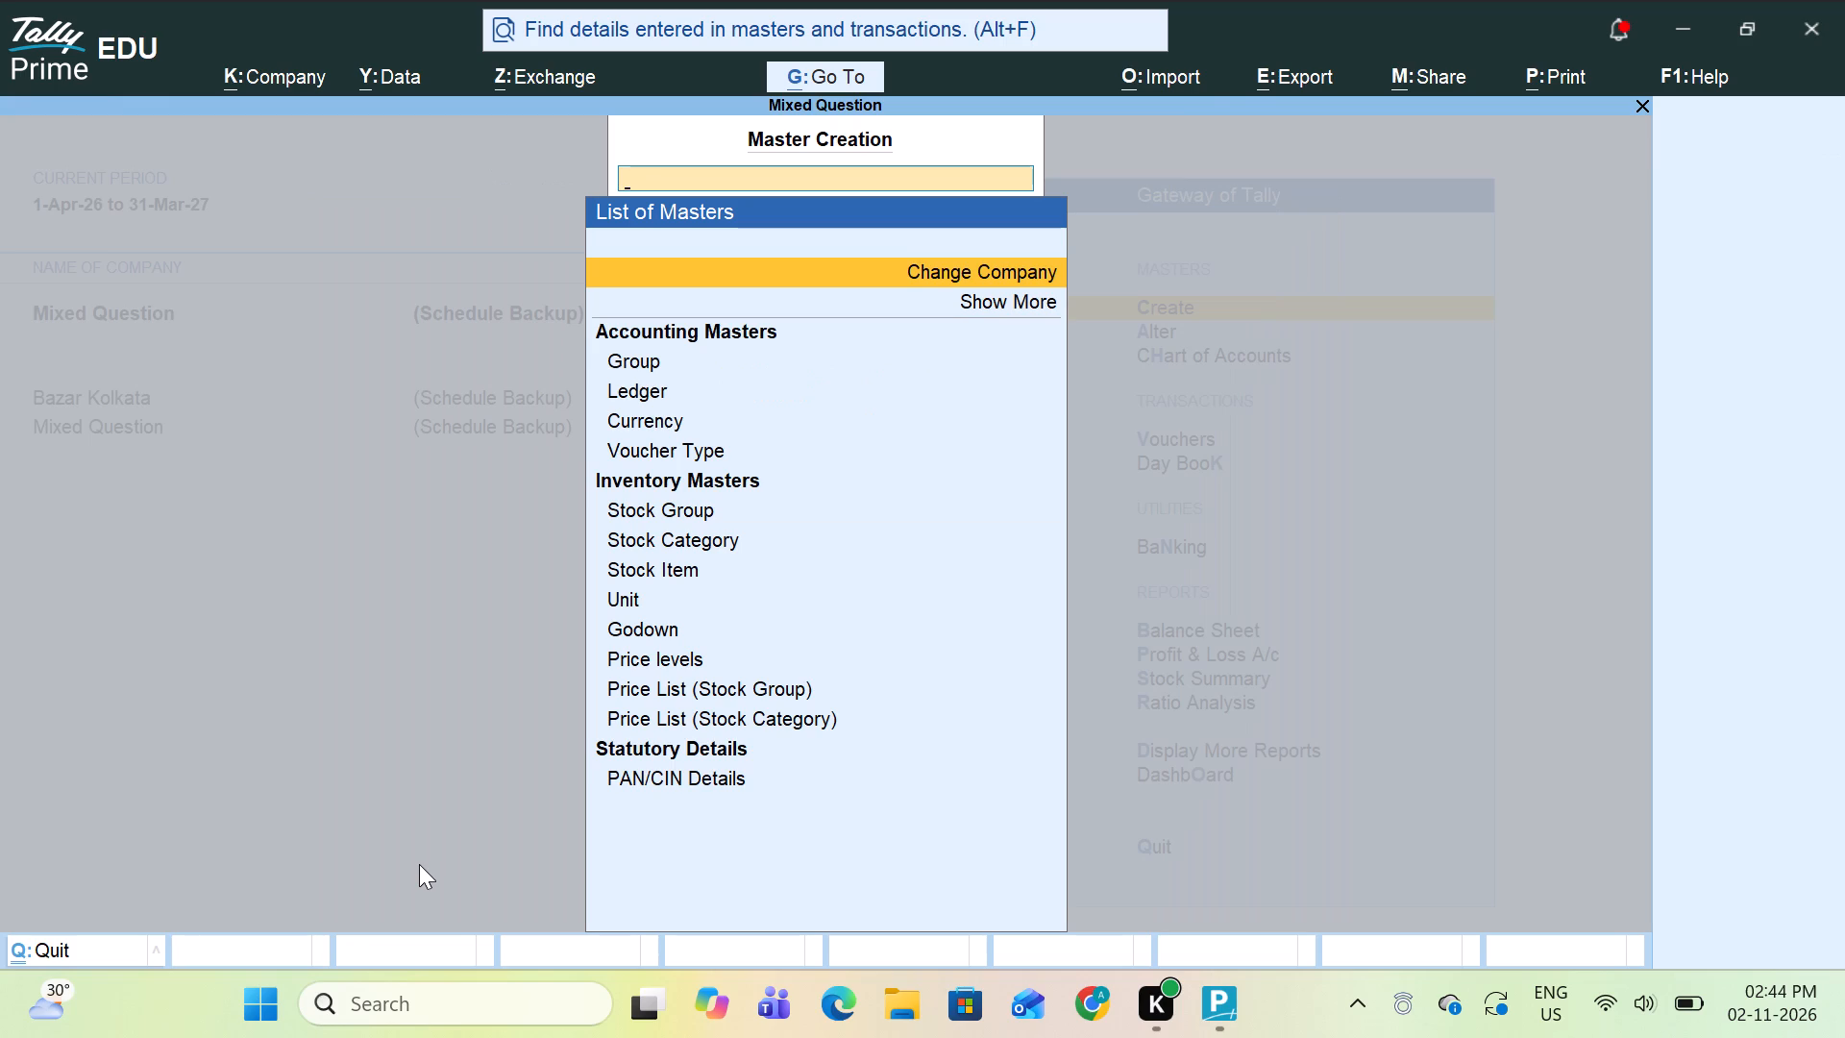
Export the Ledgers masters of Mixed Question as Master.xml in XML (Data Interchange) format to C:\Program Files\TallyPrime.
left_click(1283, 67)
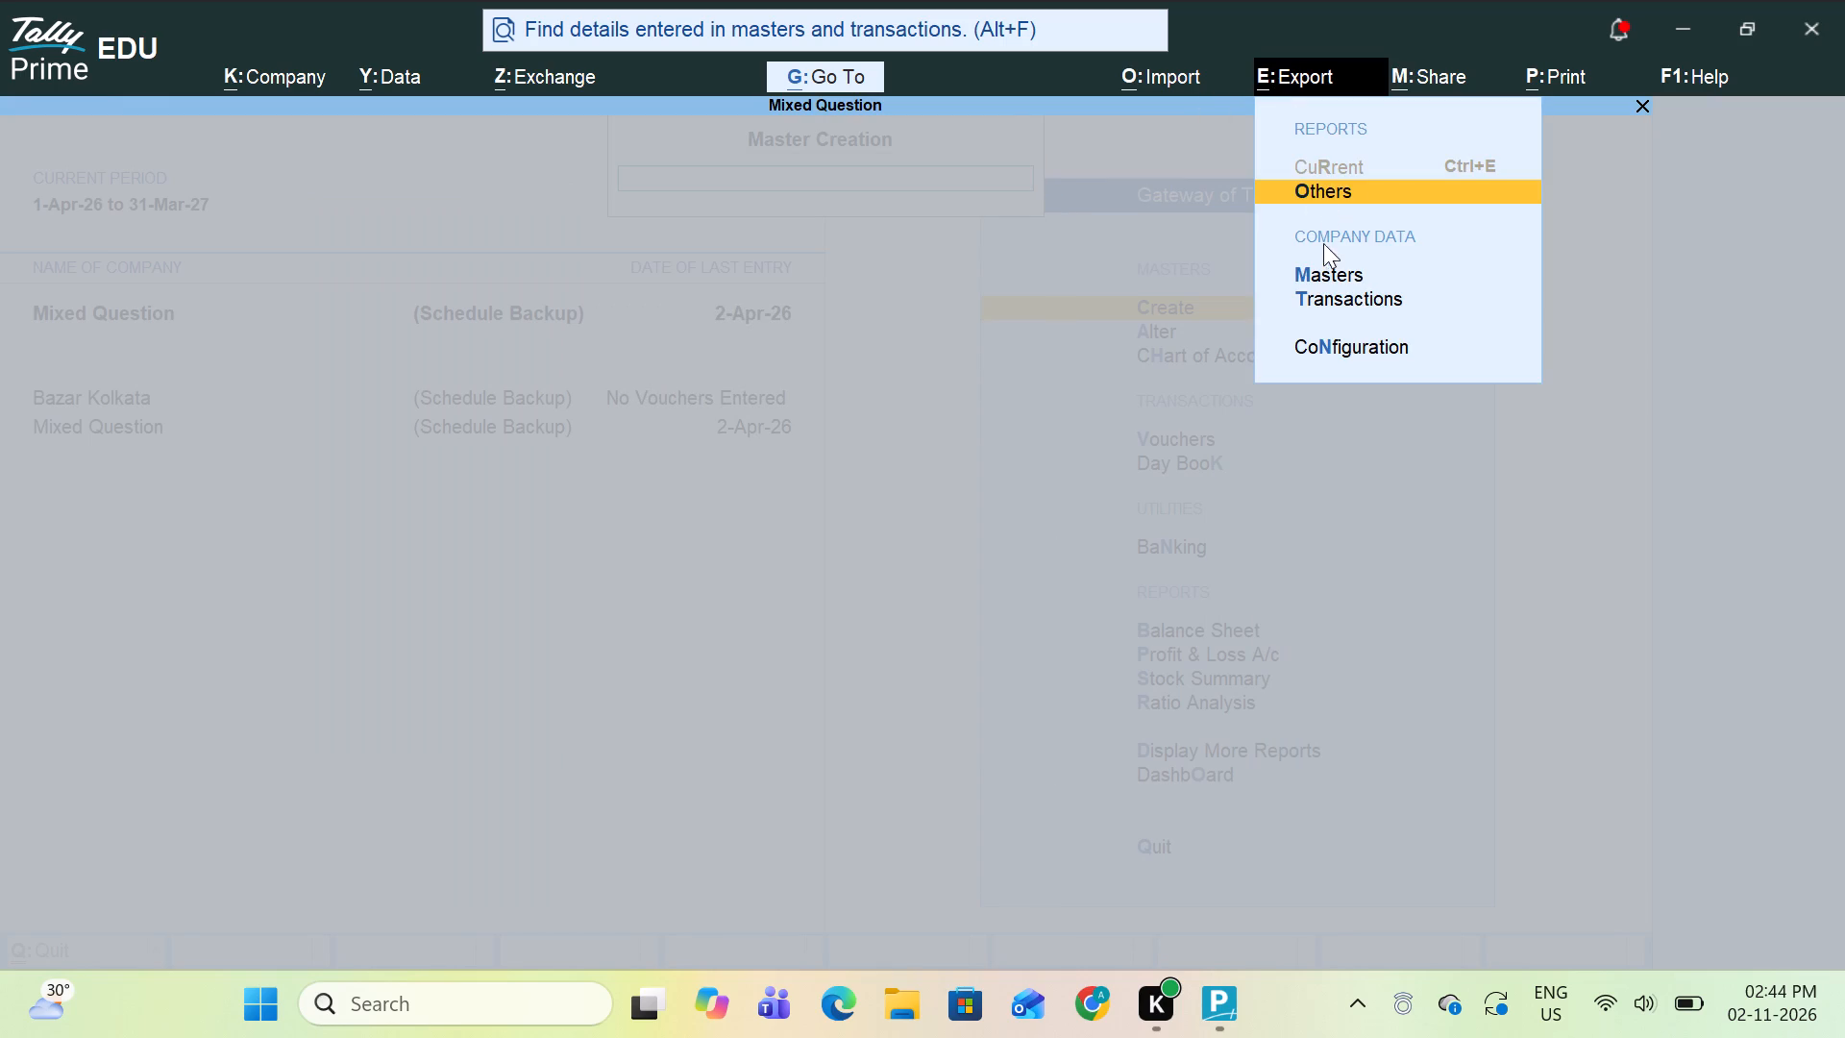
left_click(1325, 268)
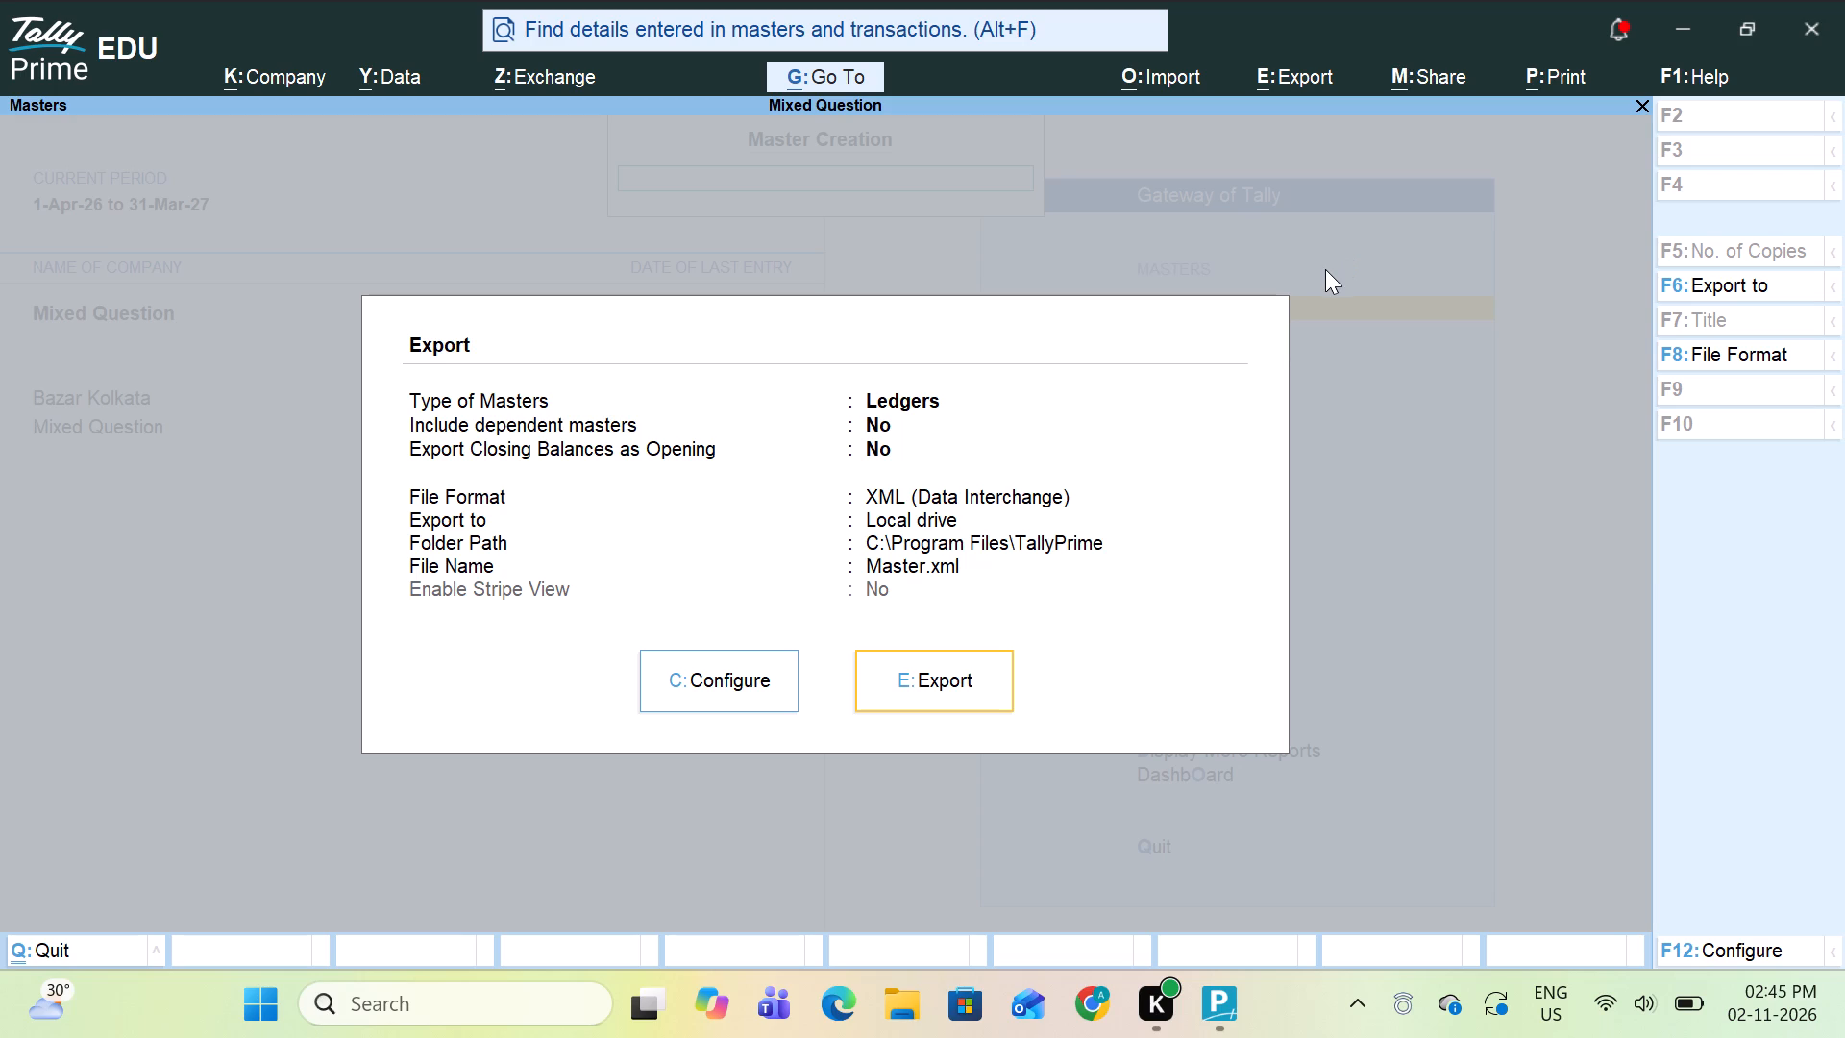
left_click(894, 390)
key("Return")
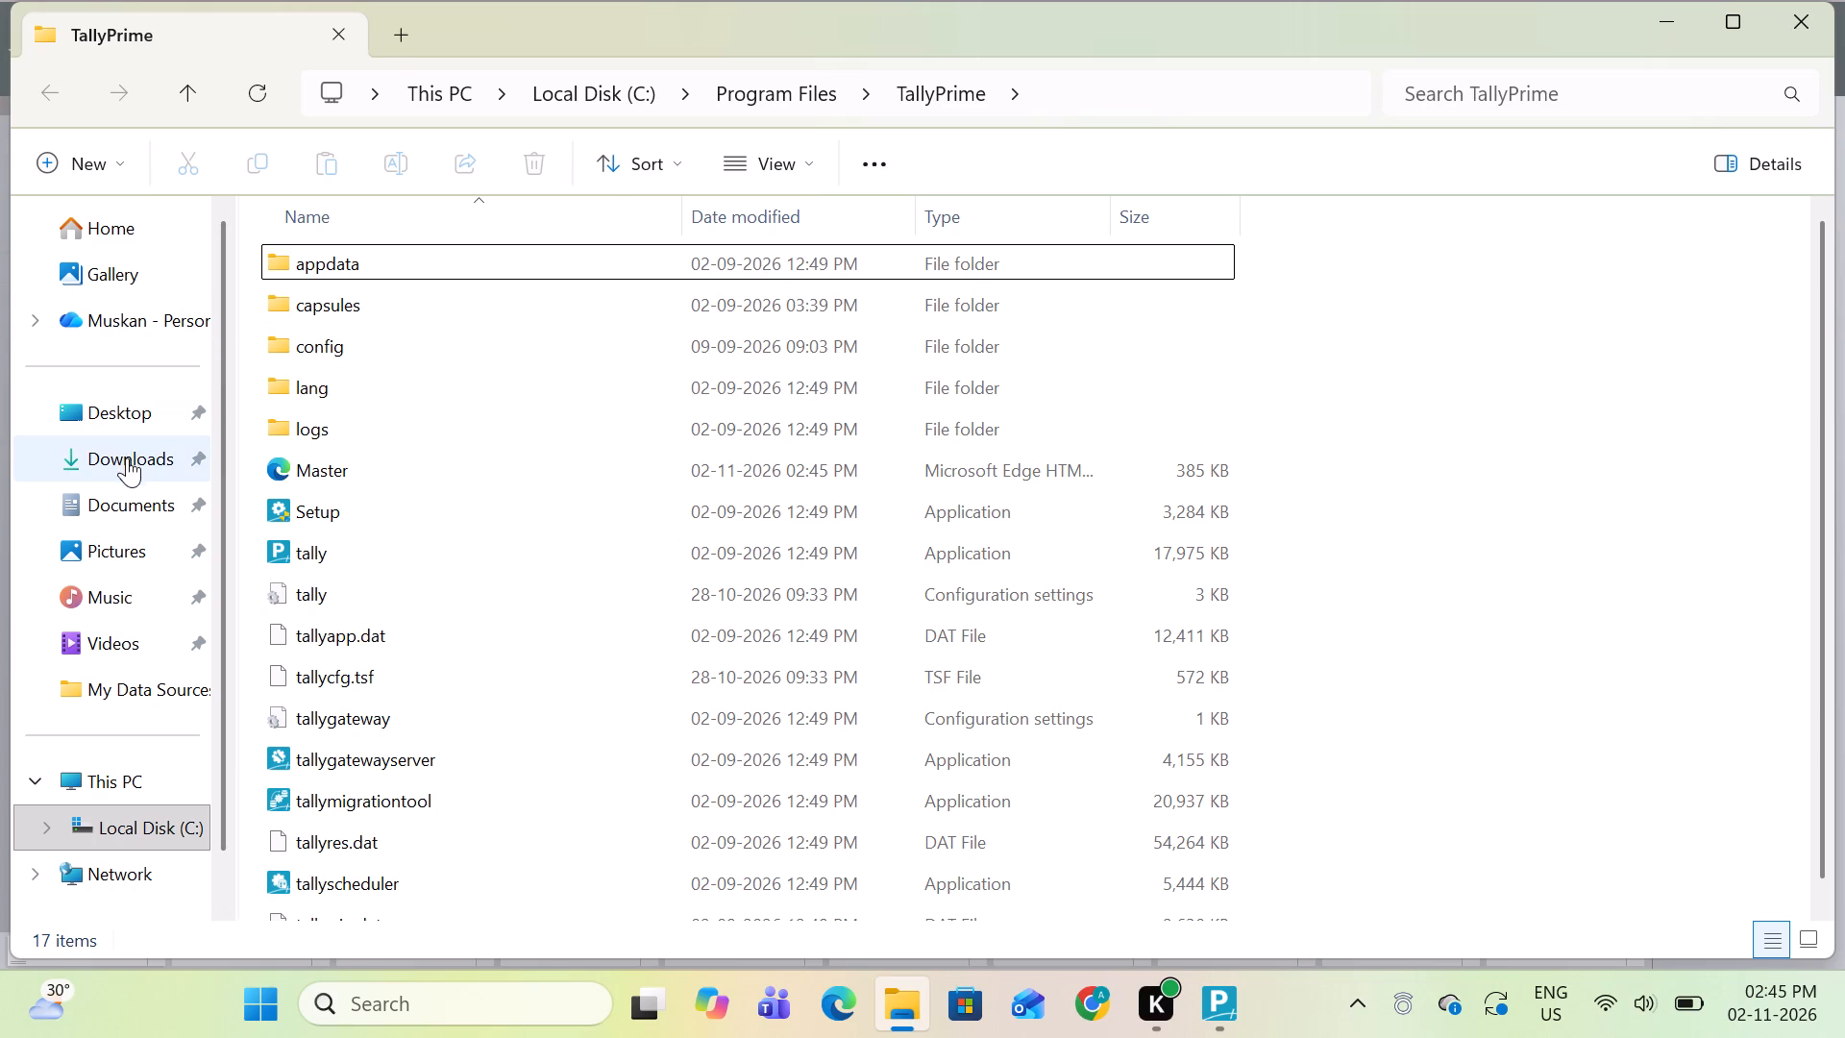
Look through the Documents folder in File Explorer, then close the window.
left_click(124, 508)
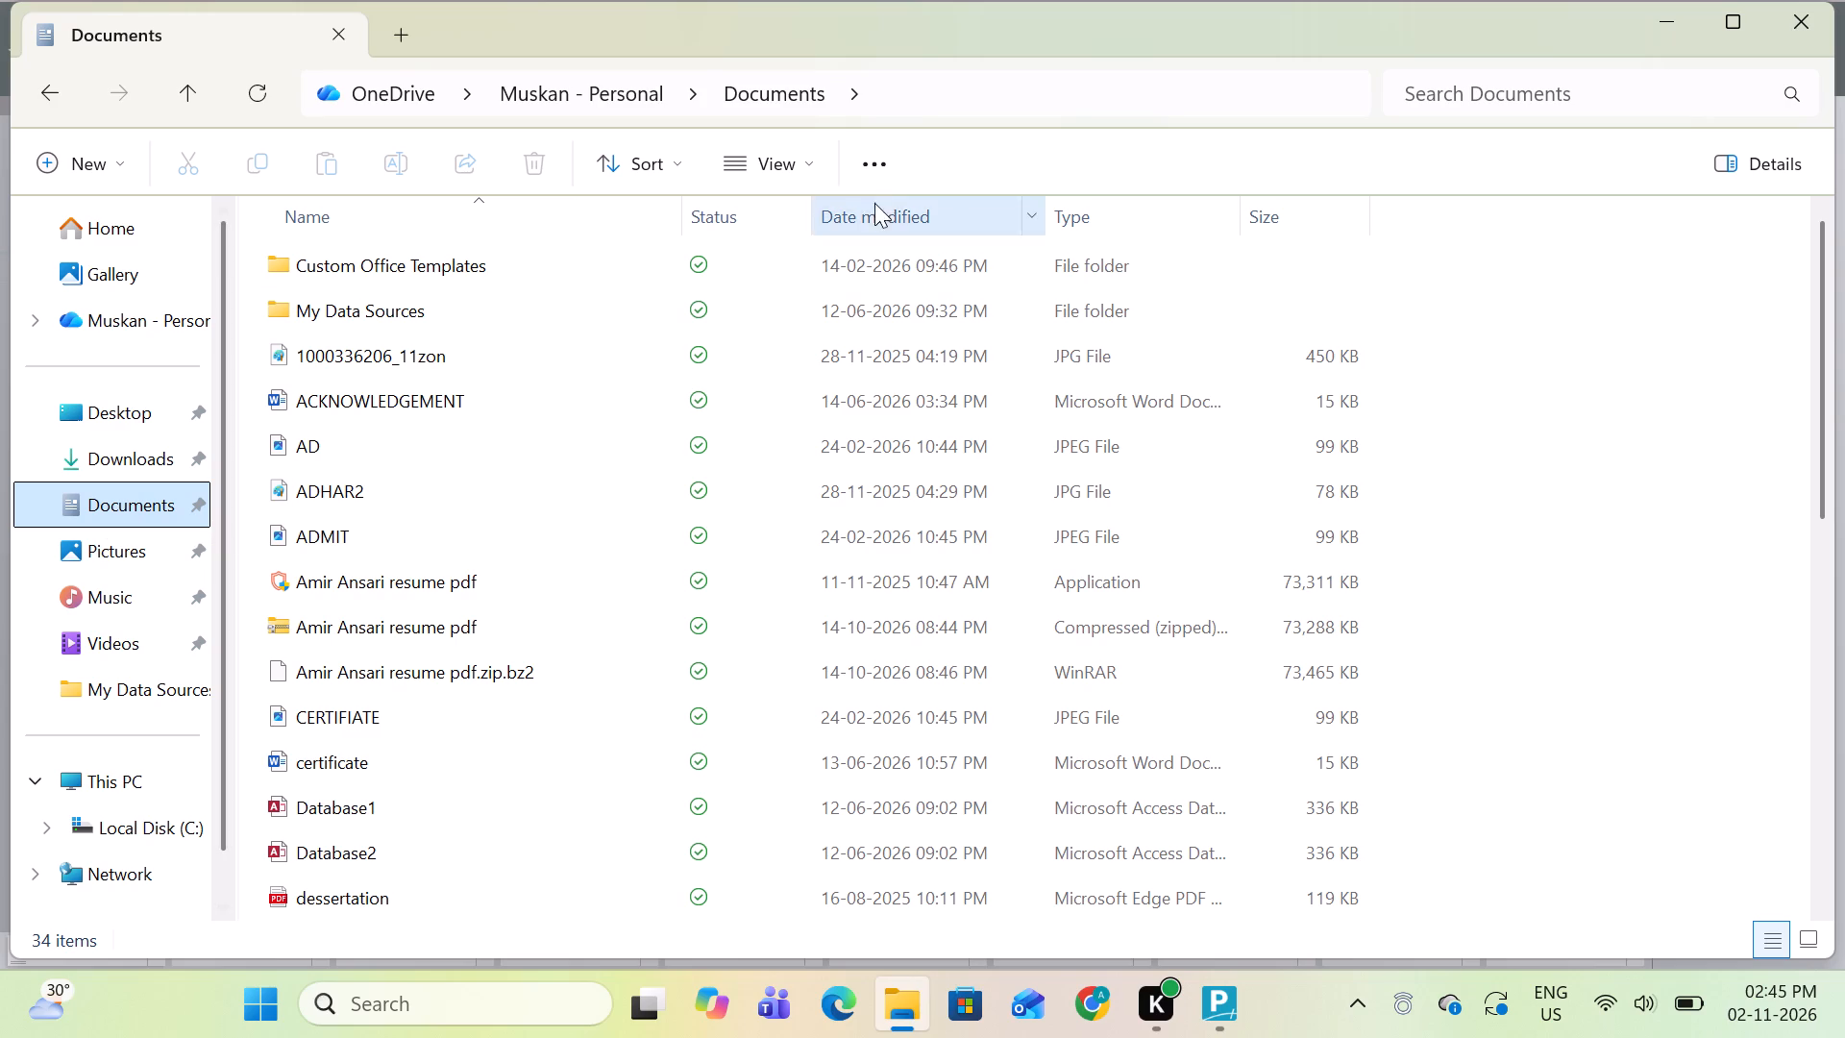
left_click(1816, 7)
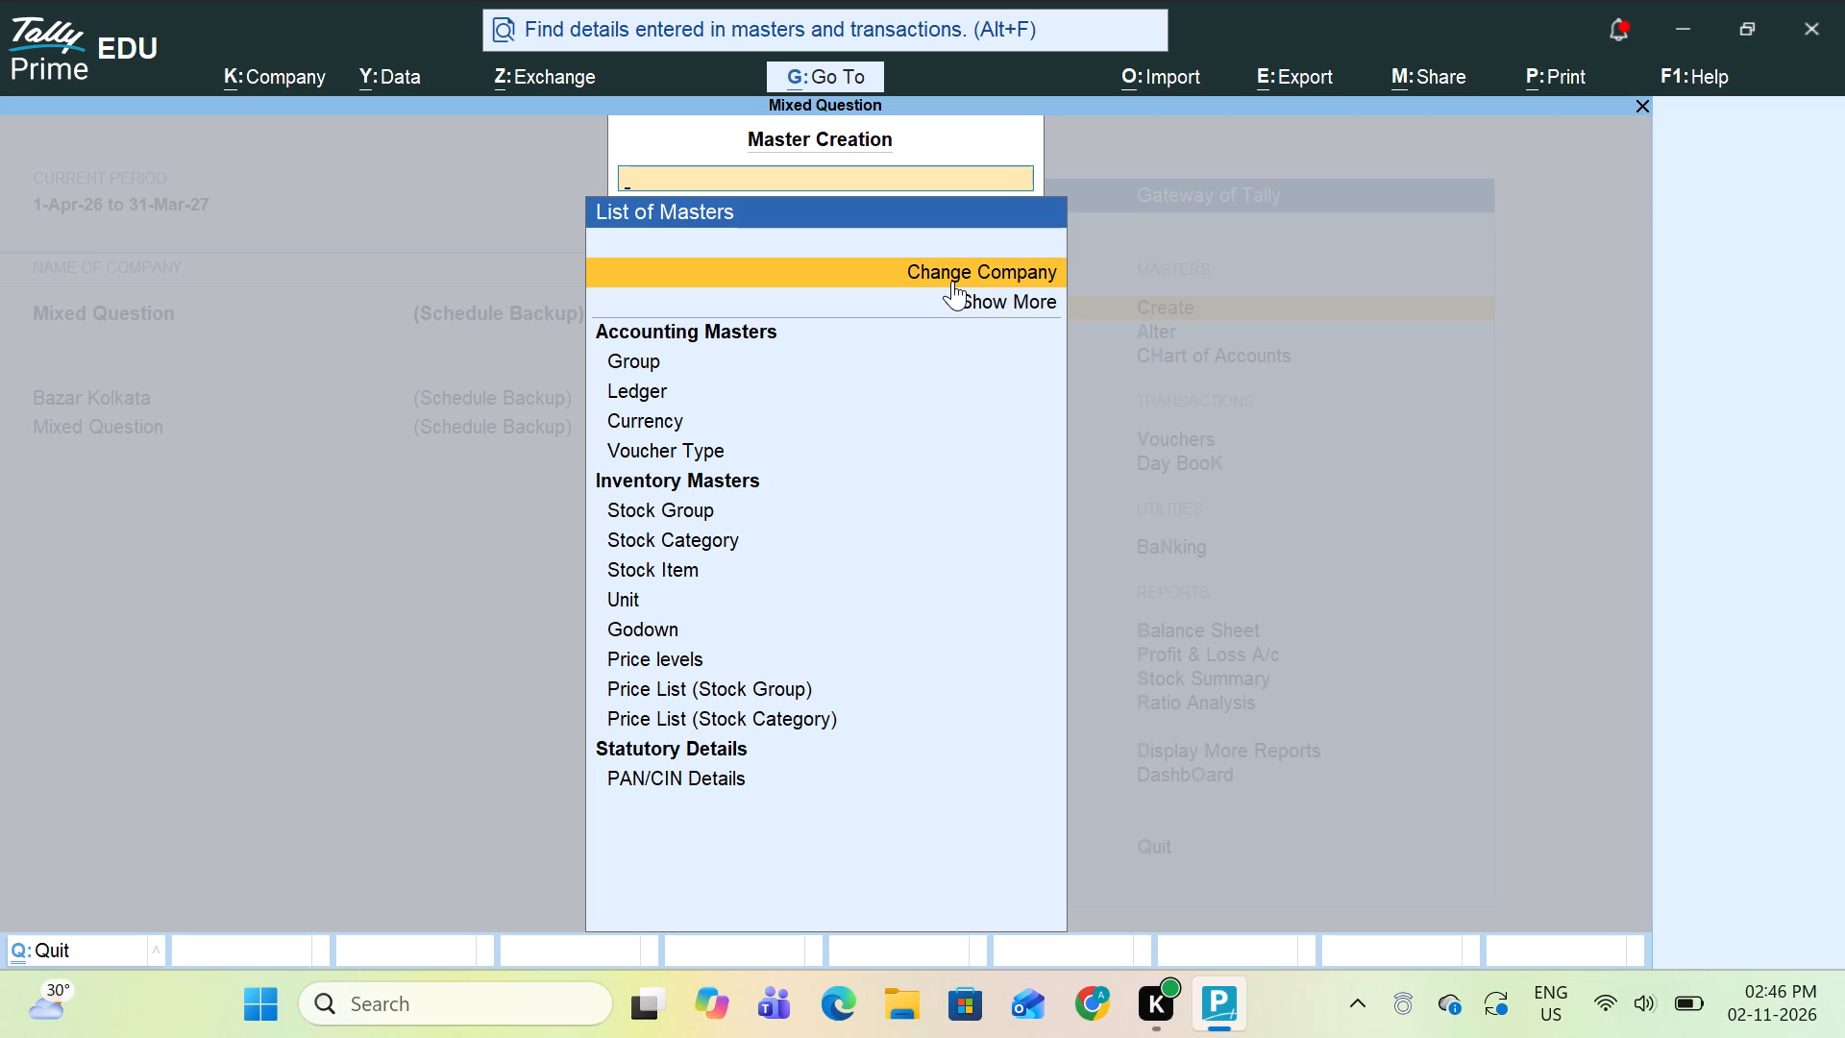
Leave master creation, view the list of ledgers under master alteration, and return to the Gateway of Tally.
key("Escape")
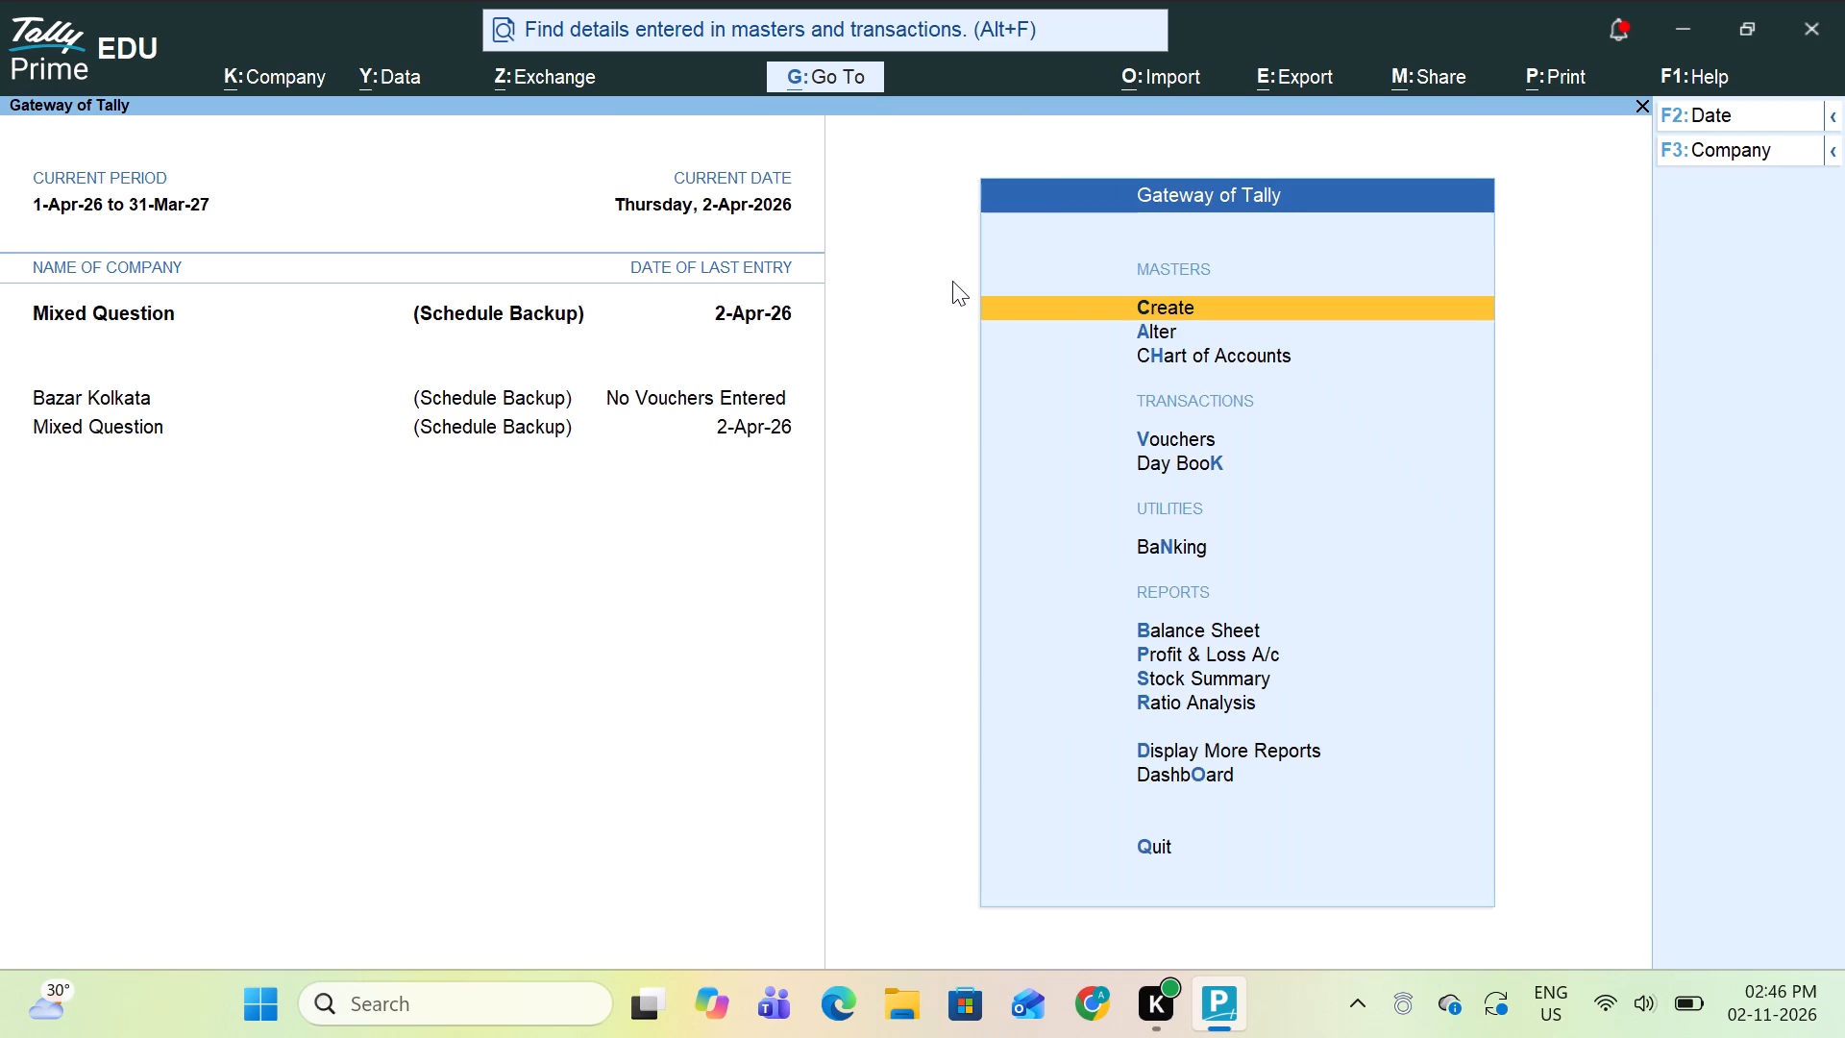
left_click(1227, 340)
key("Down")
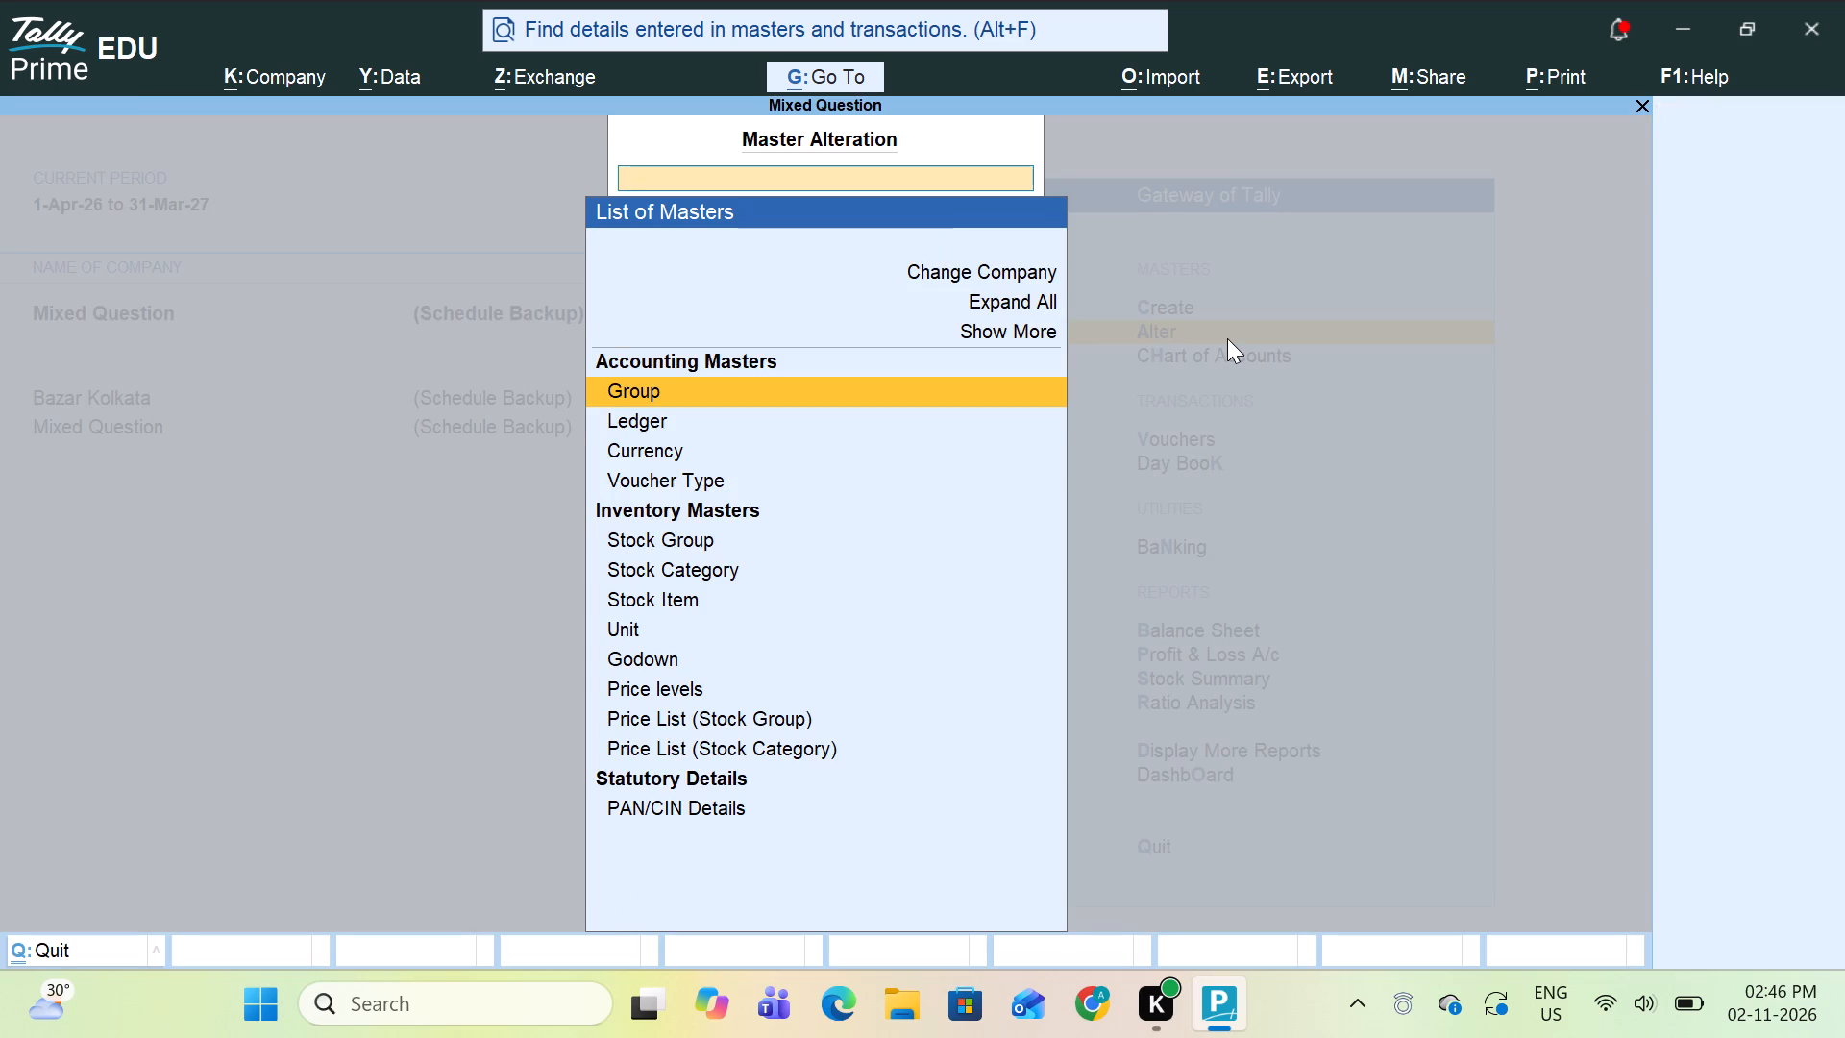
key("Return")
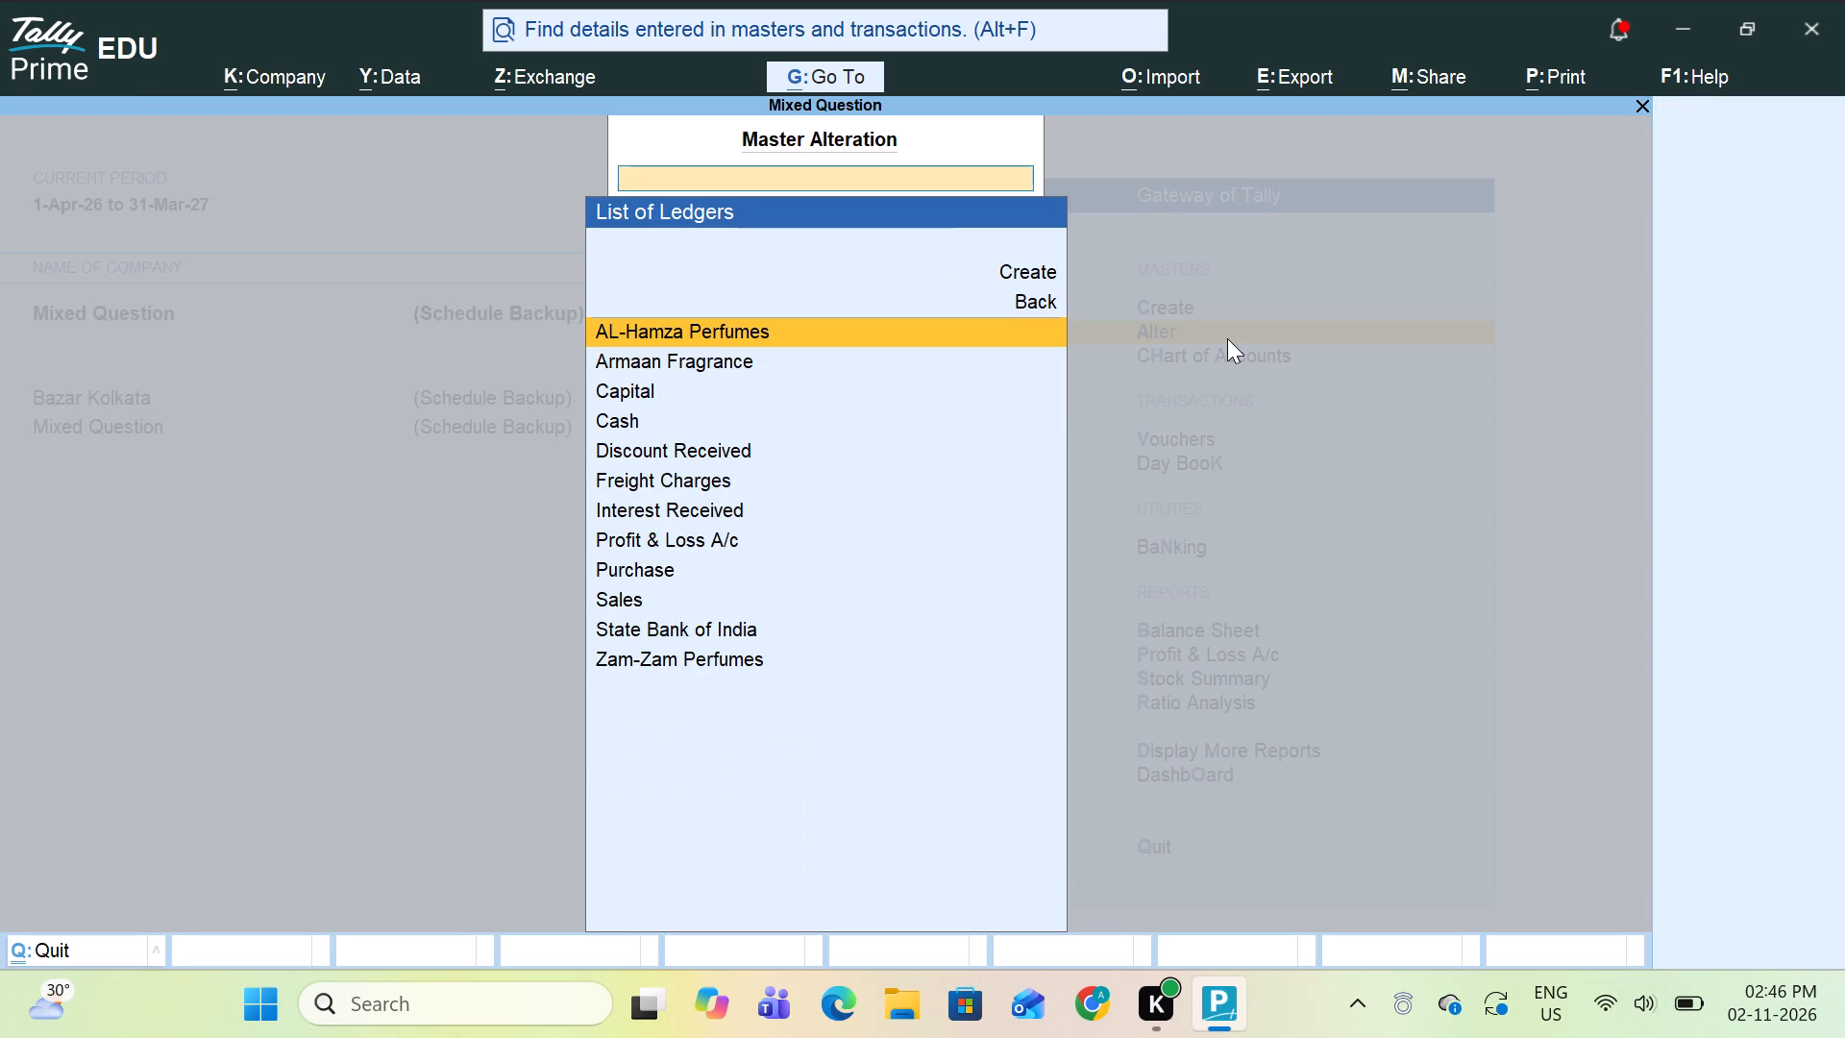
key("Escape")
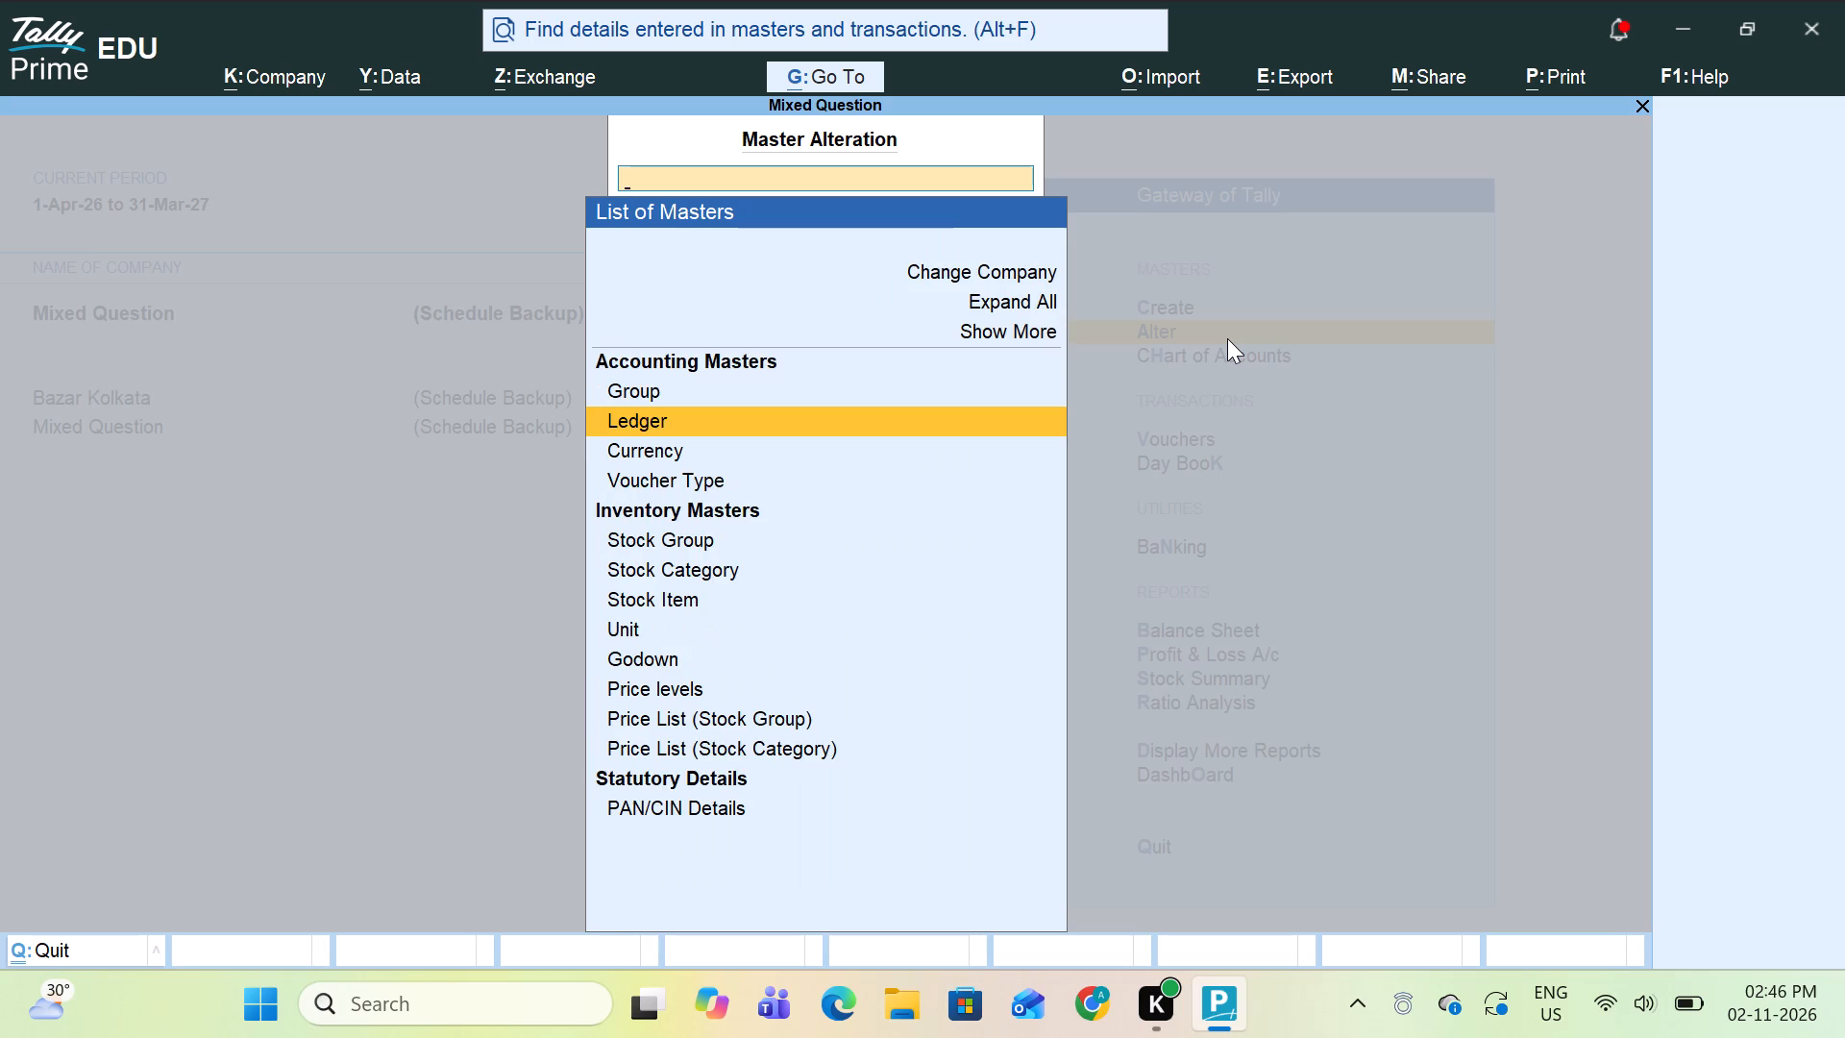
key("Escape")
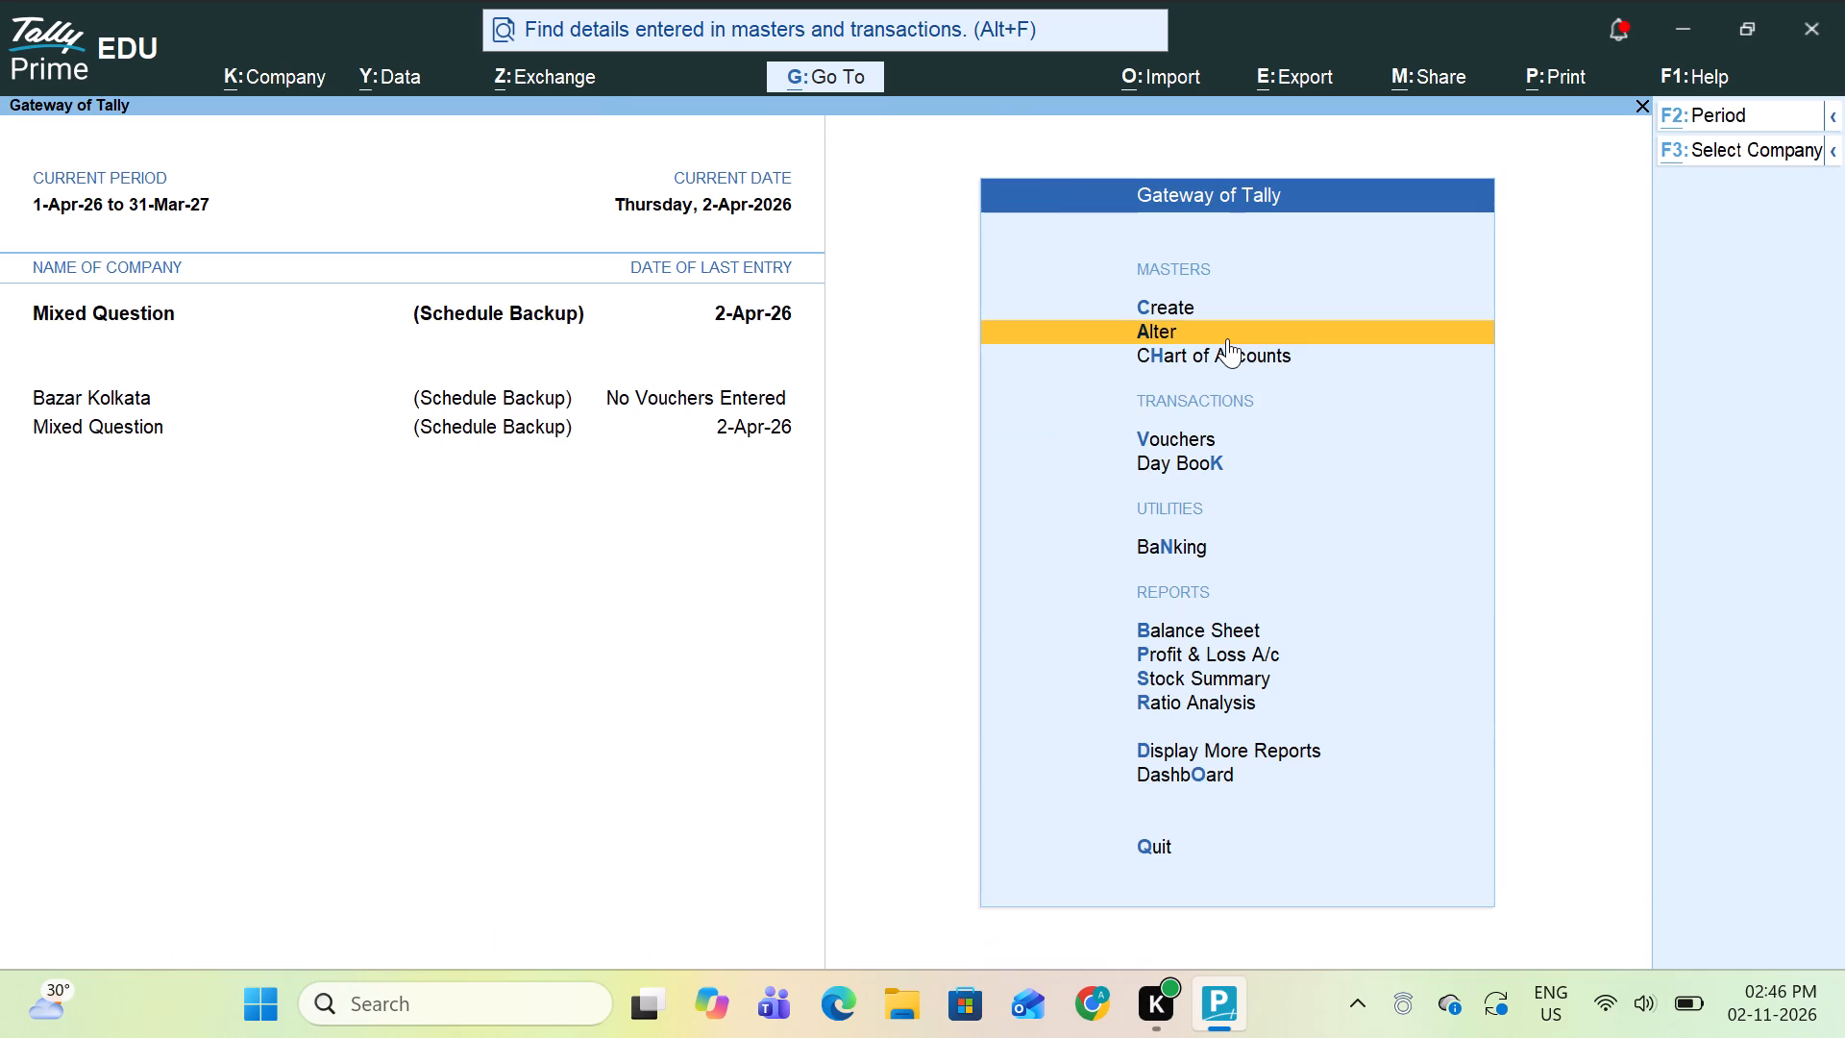
Start another masters export, open its configuration and choose Ledgers as the type of master.
key("alt+e")
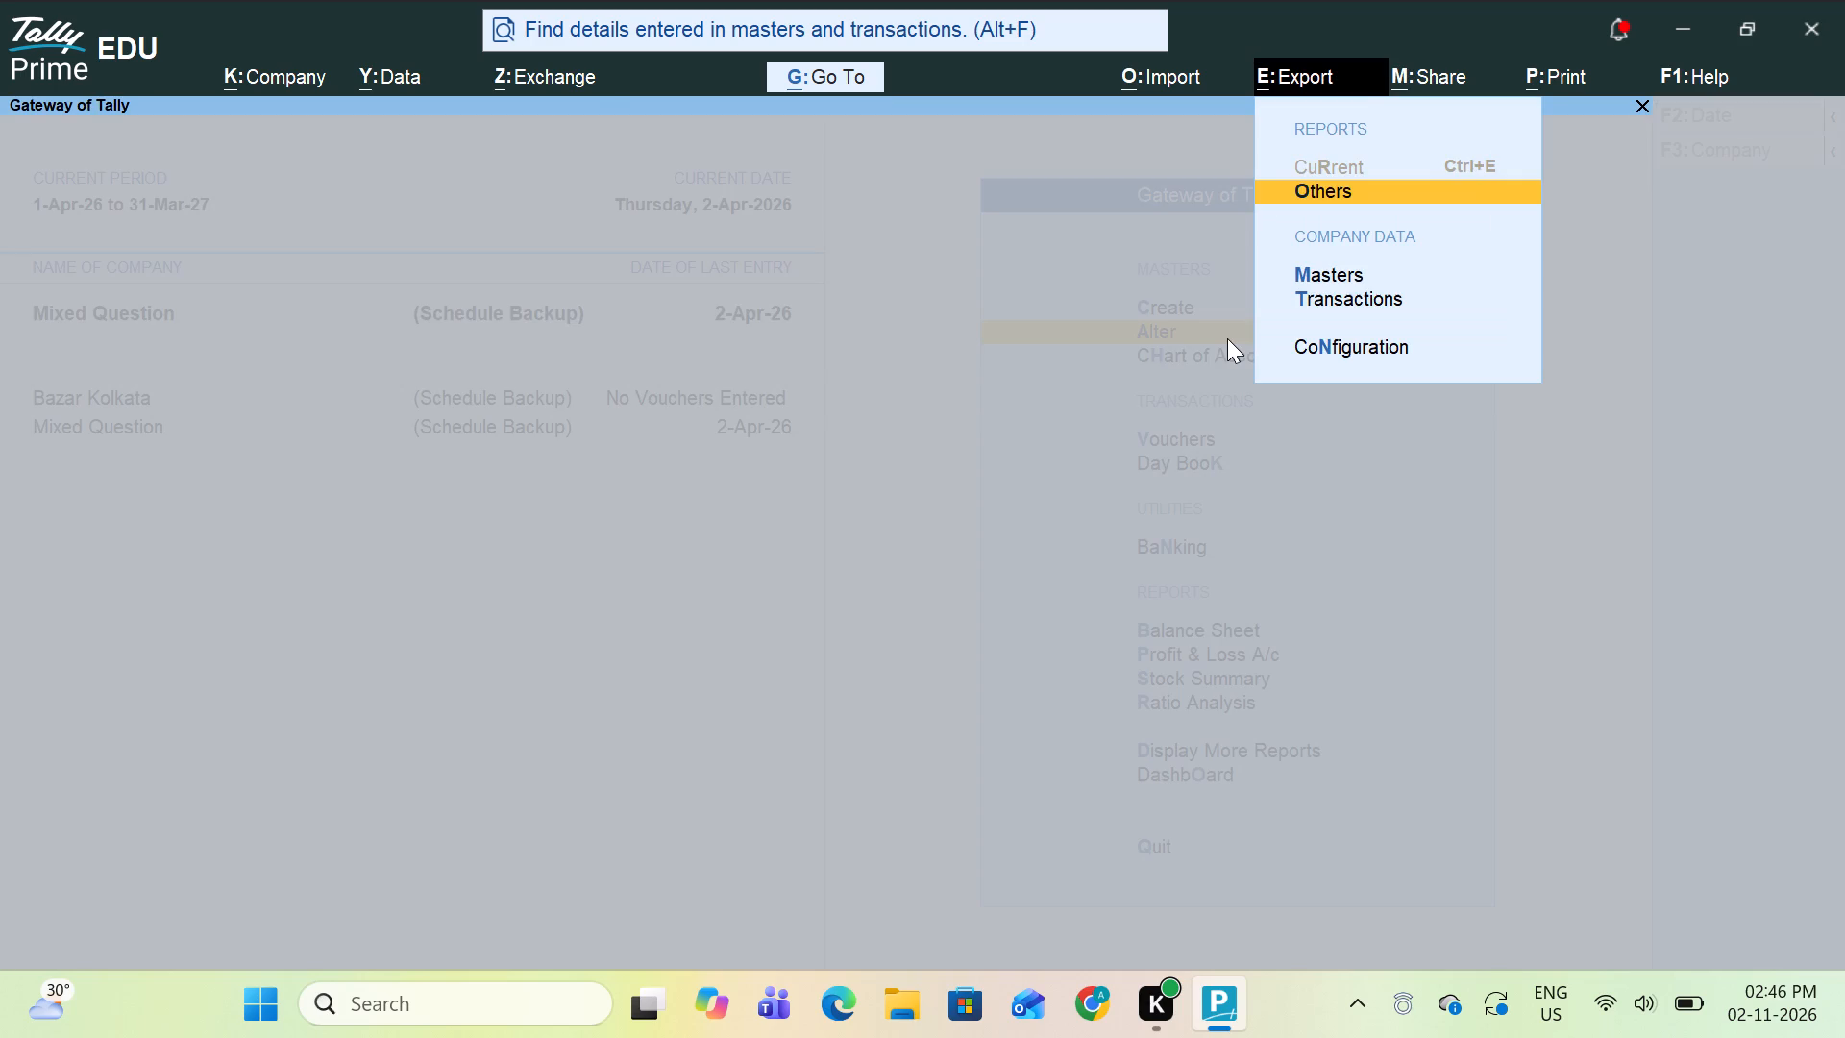
key("Down")
key("Down")
key("Up")
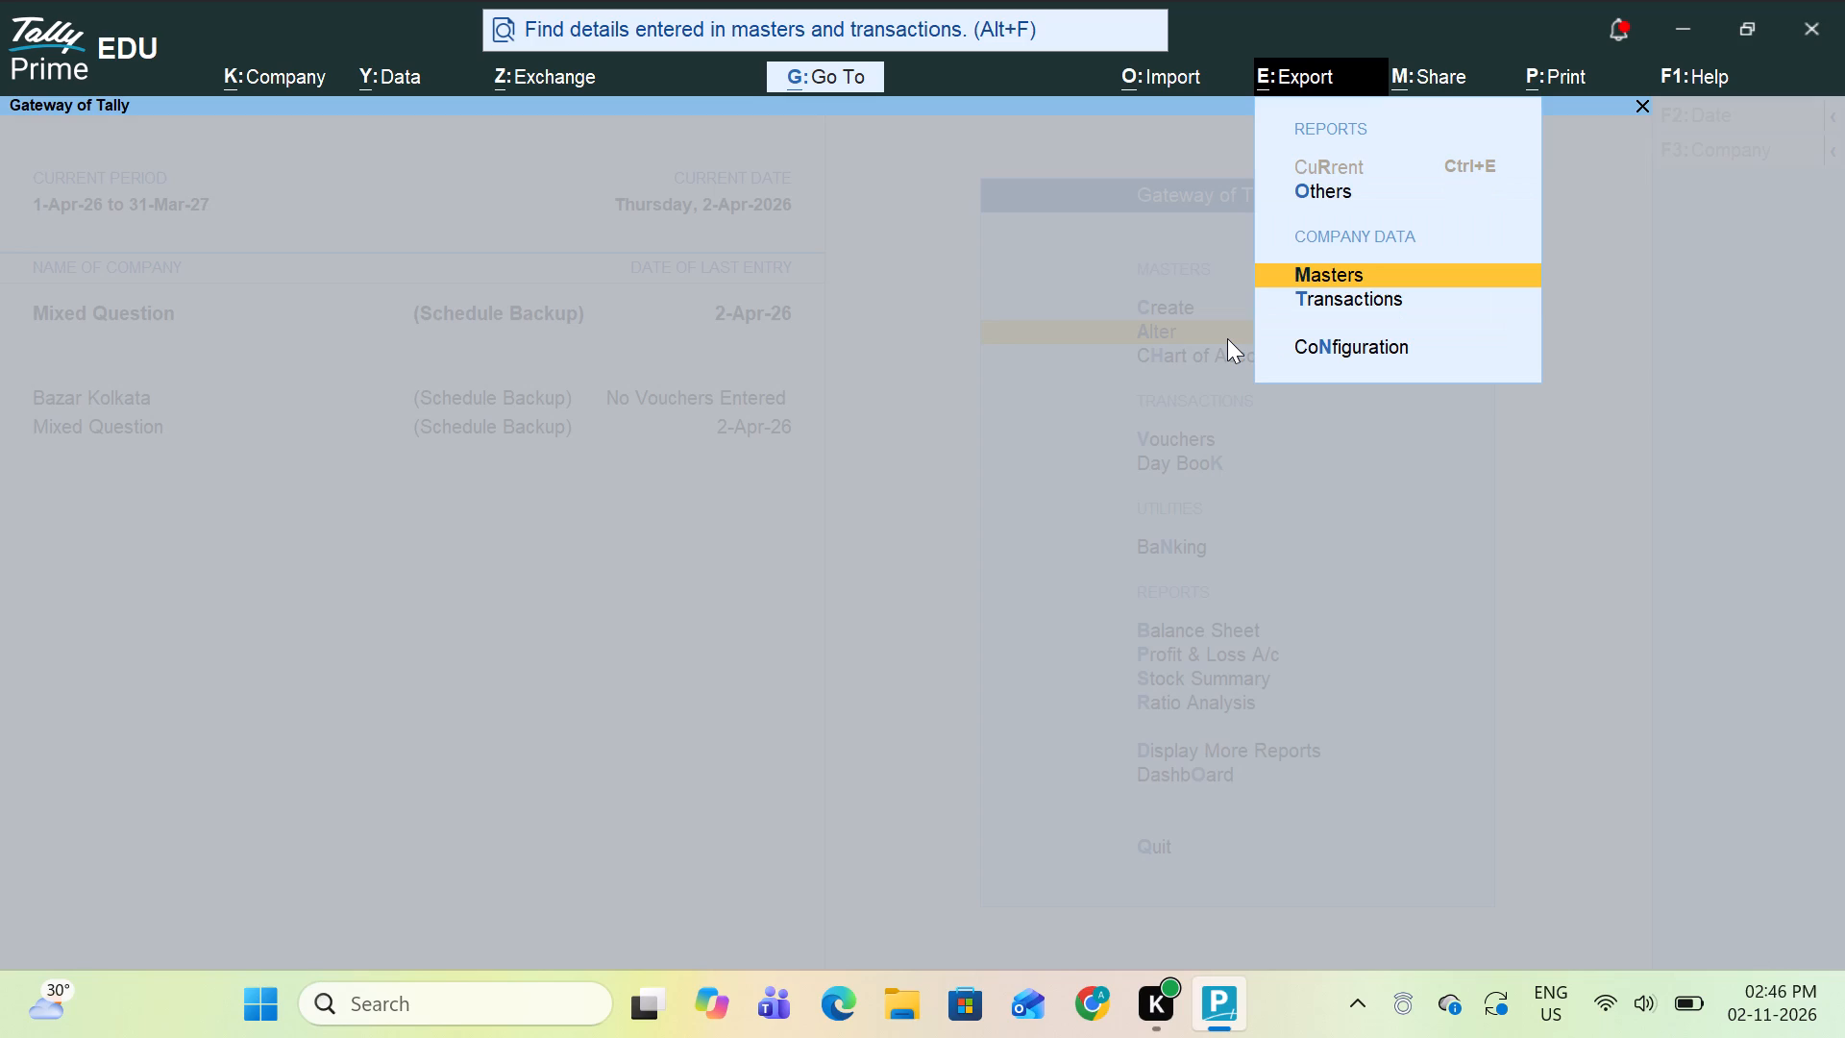
key("Return")
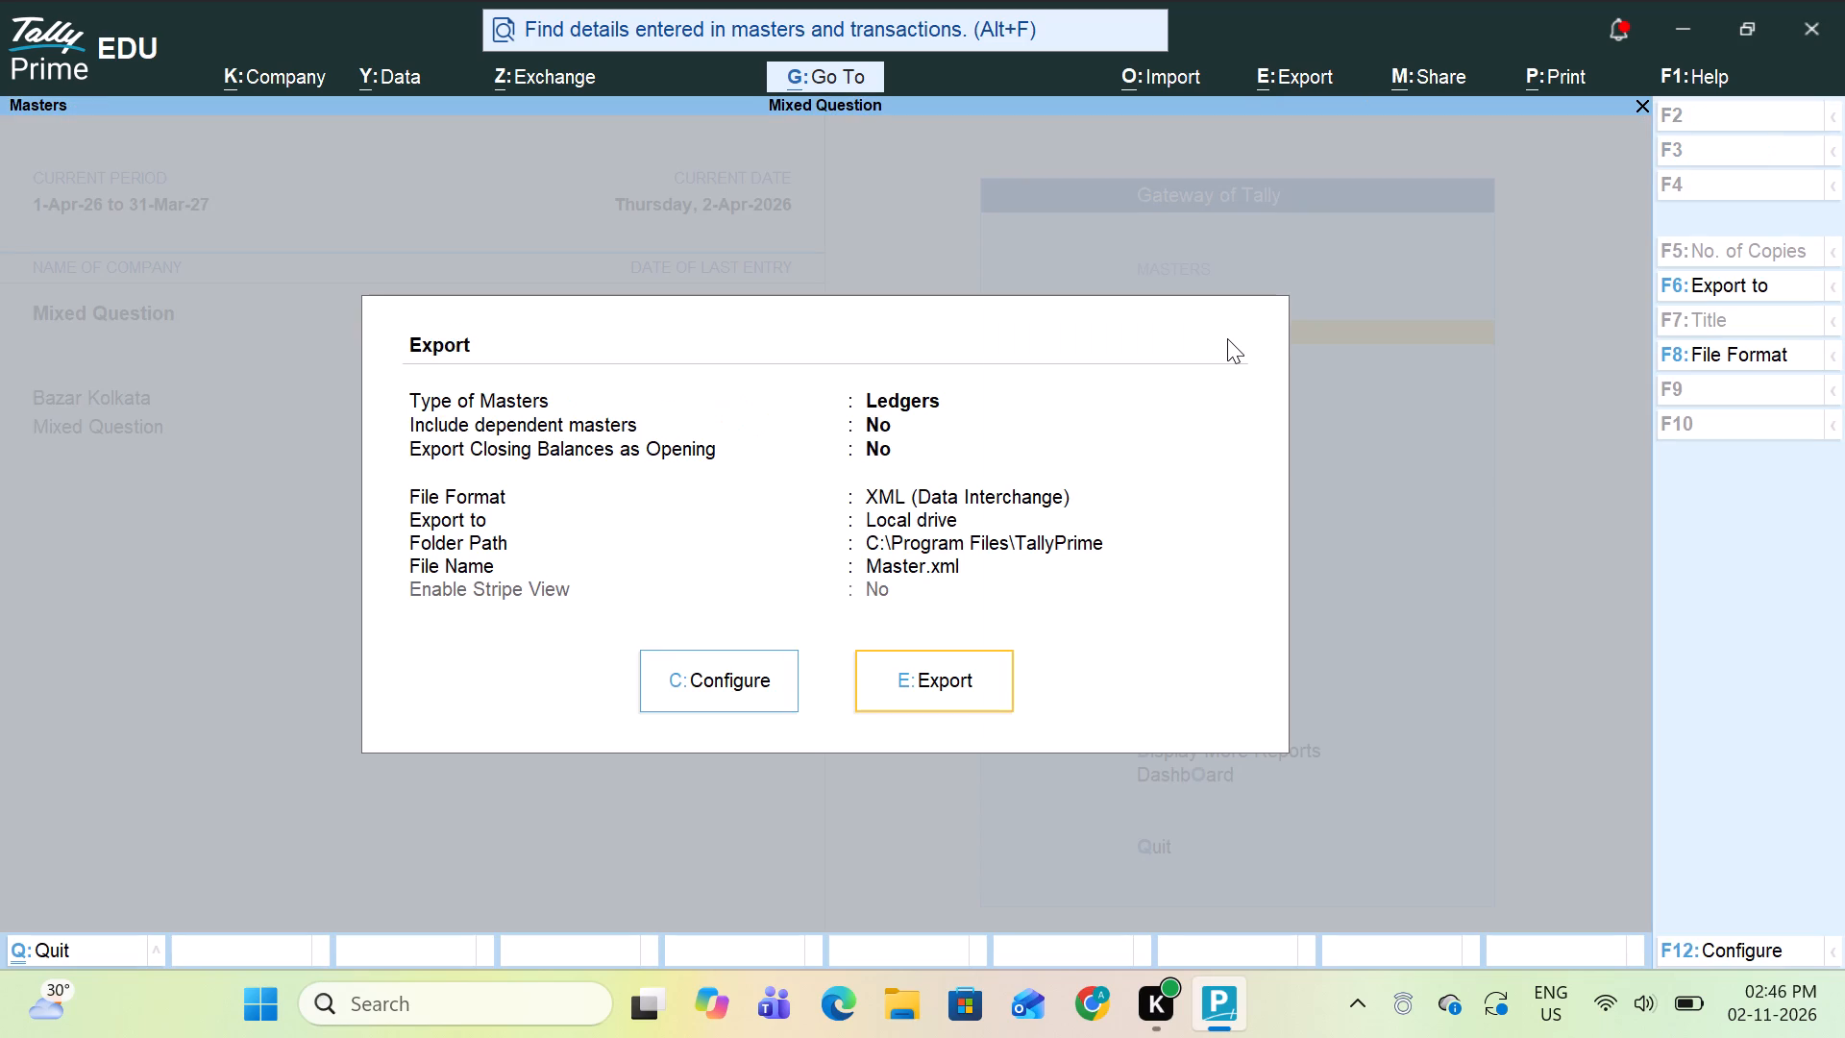
key("Left")
key("Return")
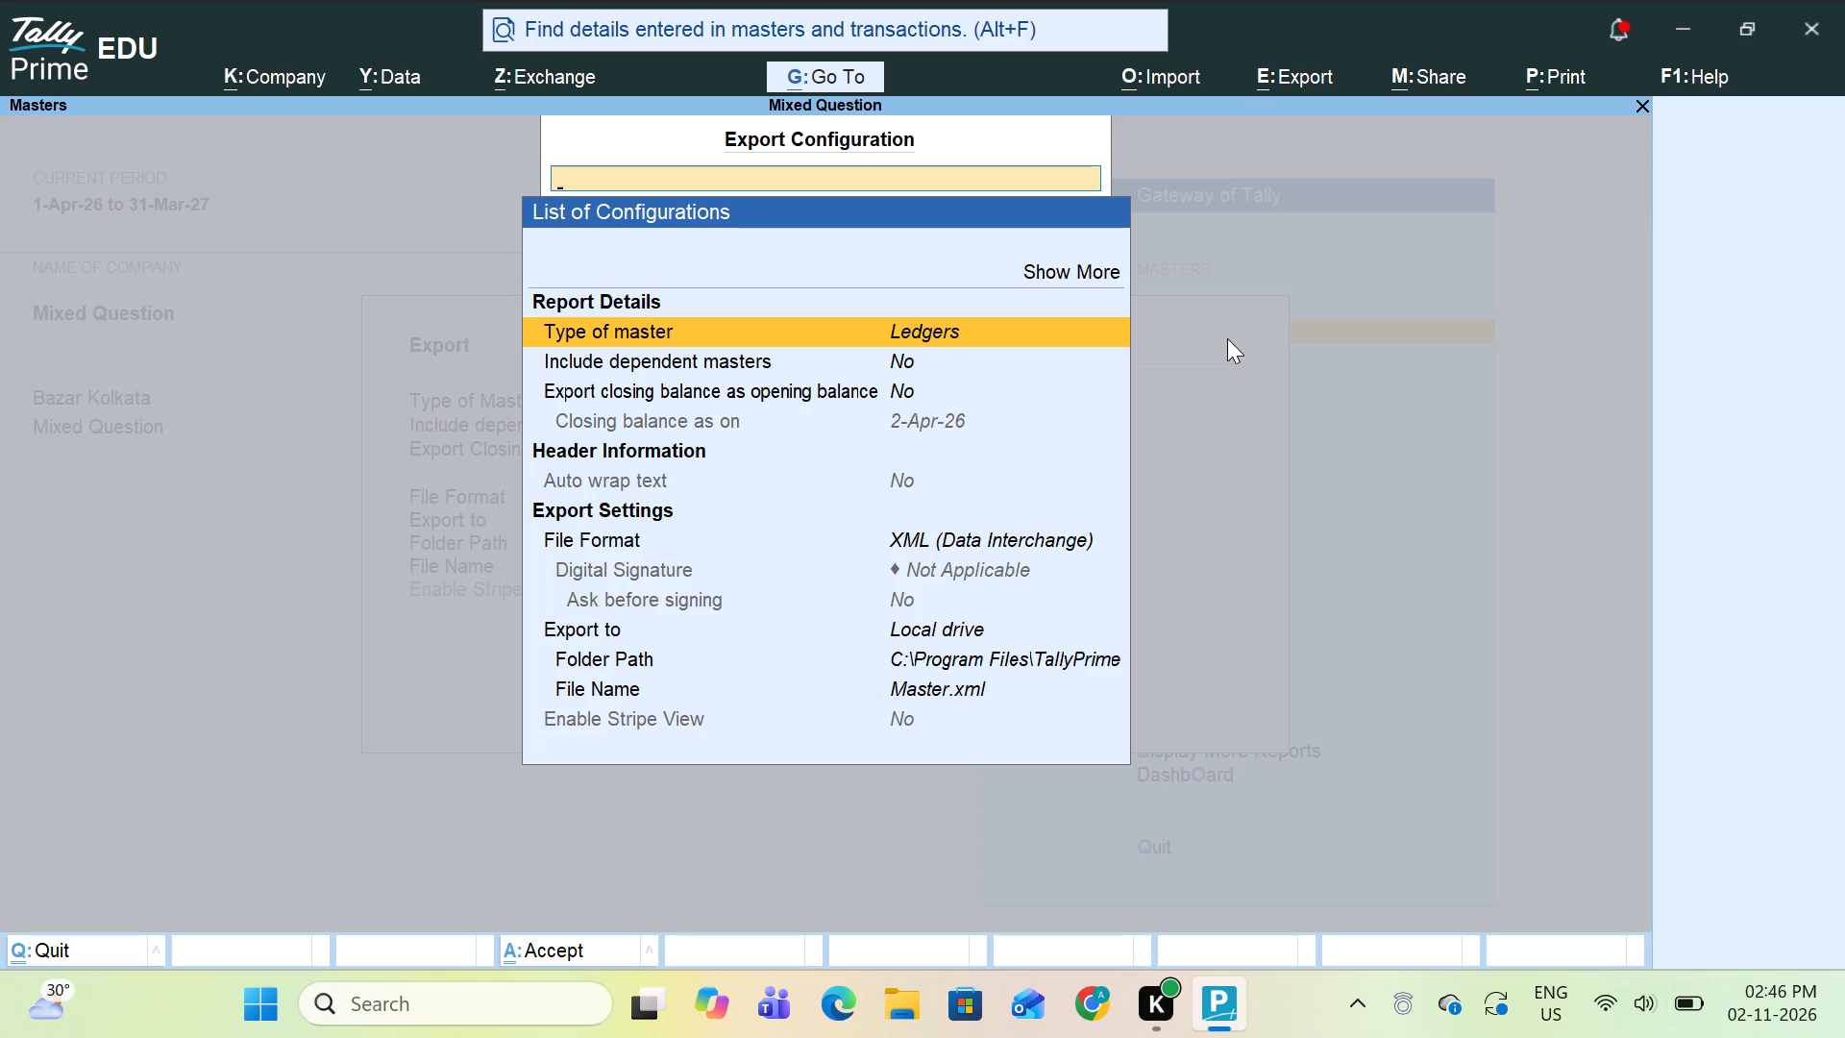
key("Return")
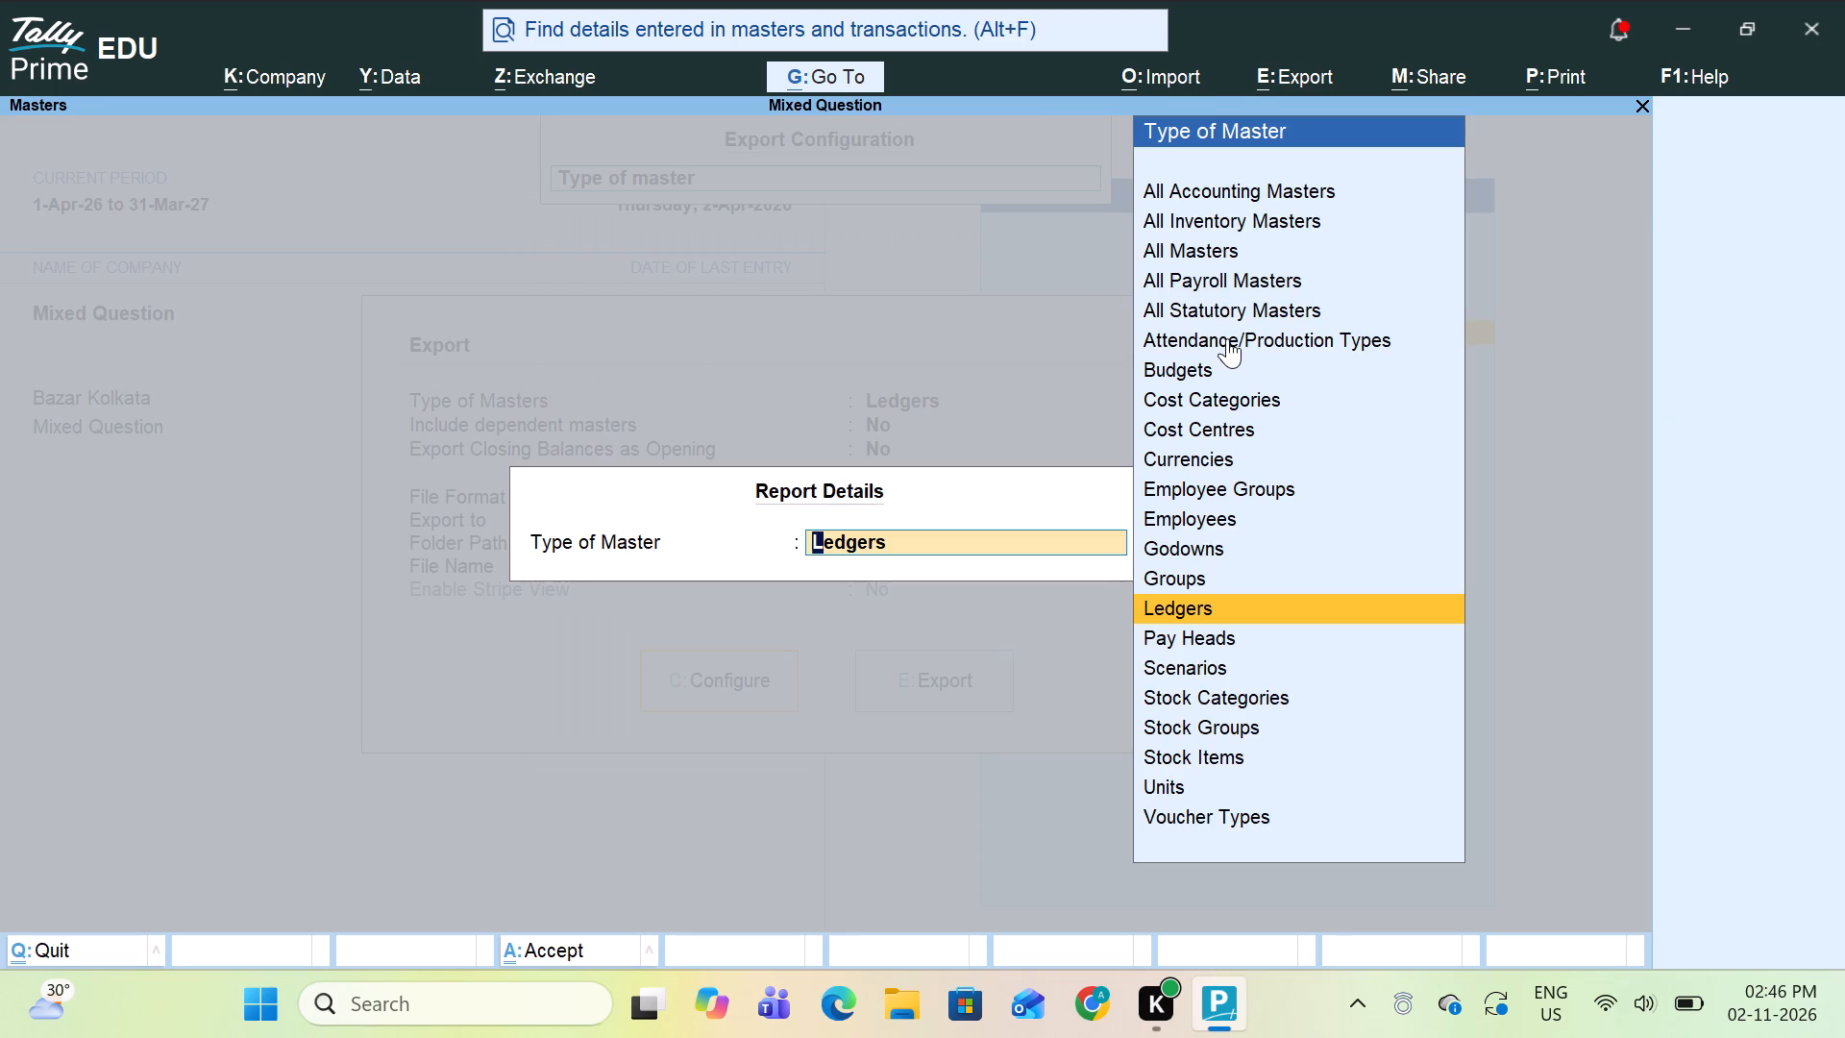
key("Return")
Set the export folder path to C:\Users\dell\OneDrive\Documents\ledger Export.
key("Down")
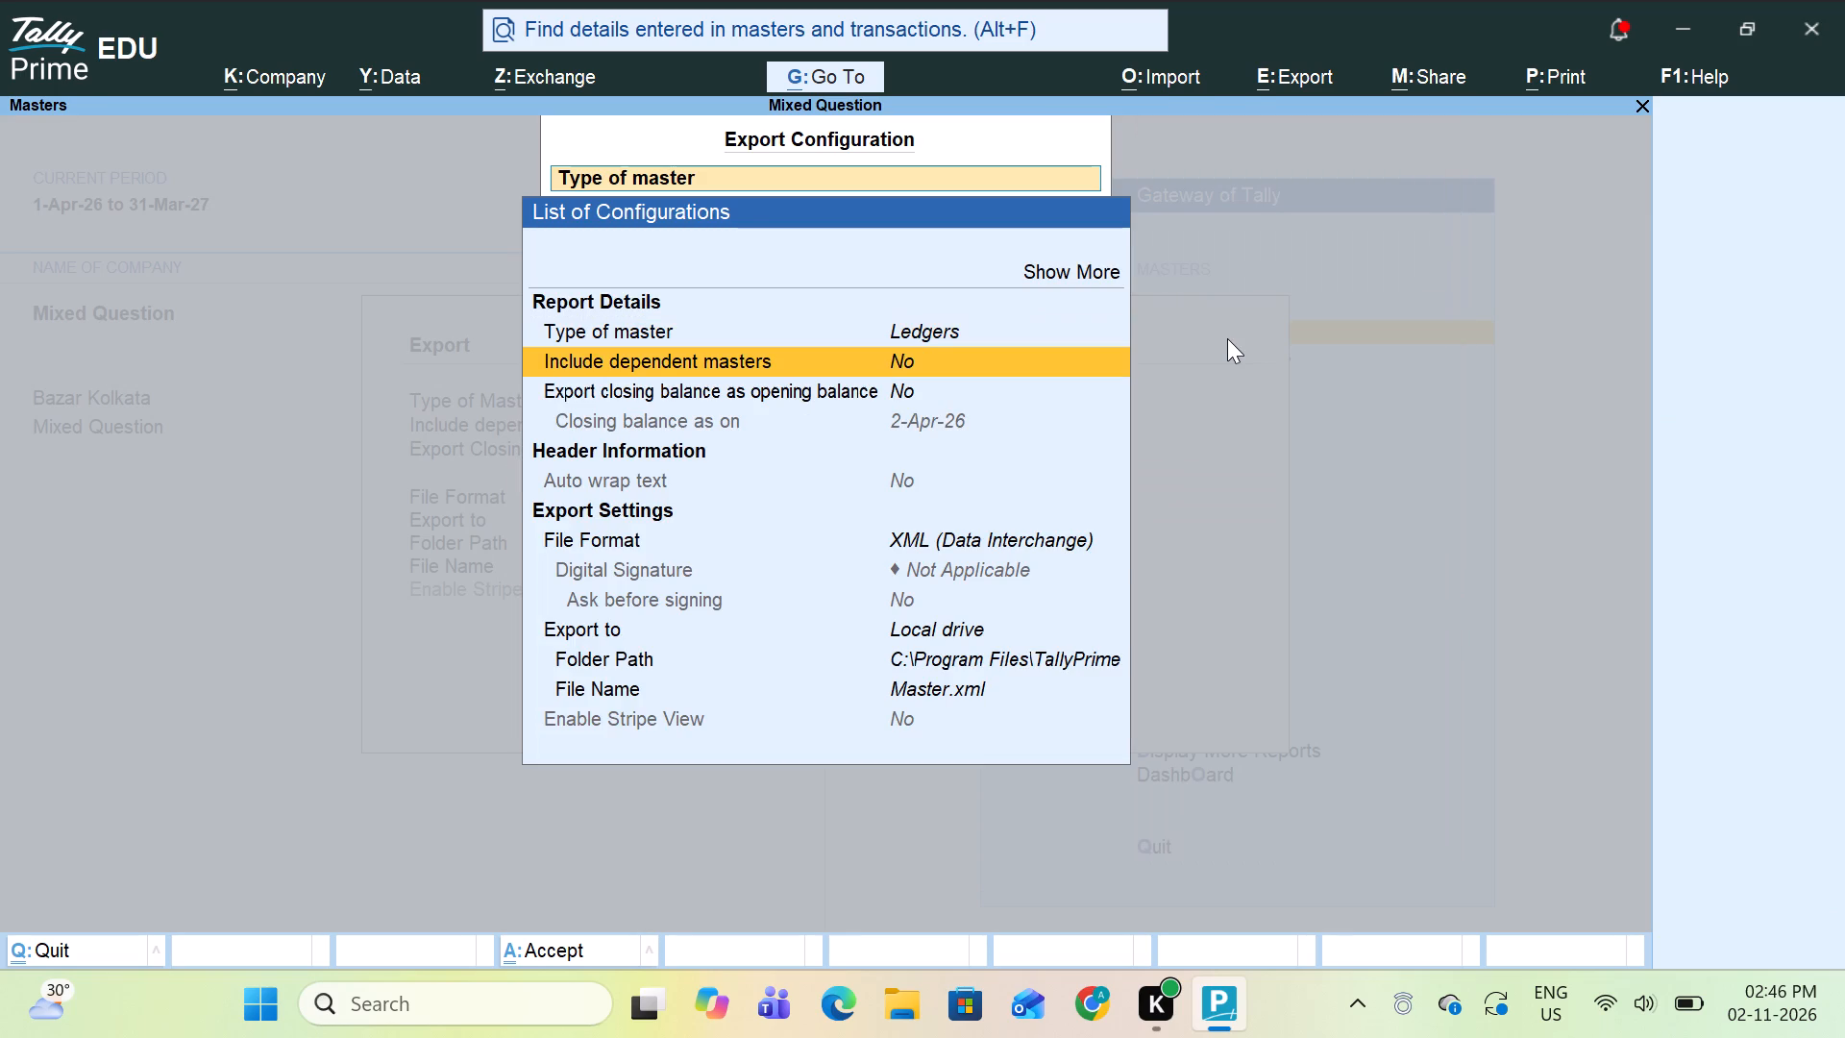
key("Down")
key("Down")
key("Down")
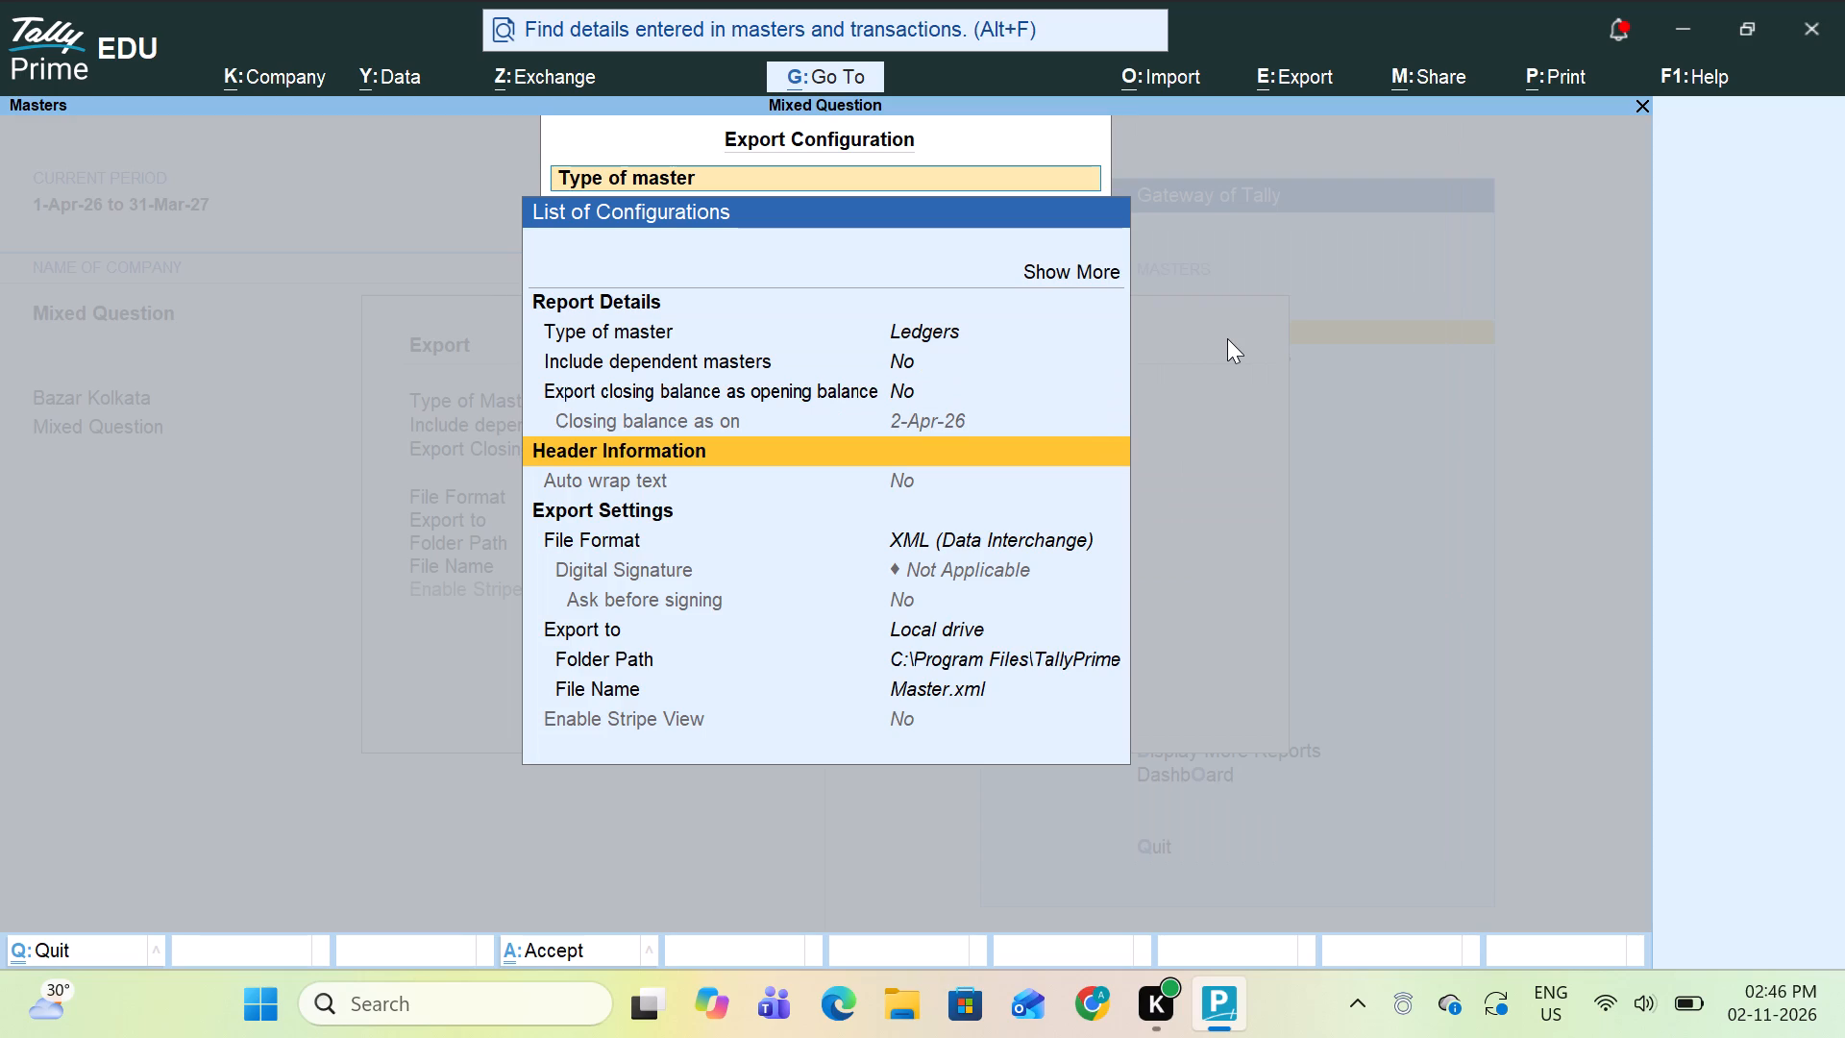
key("Down")
key("Down")
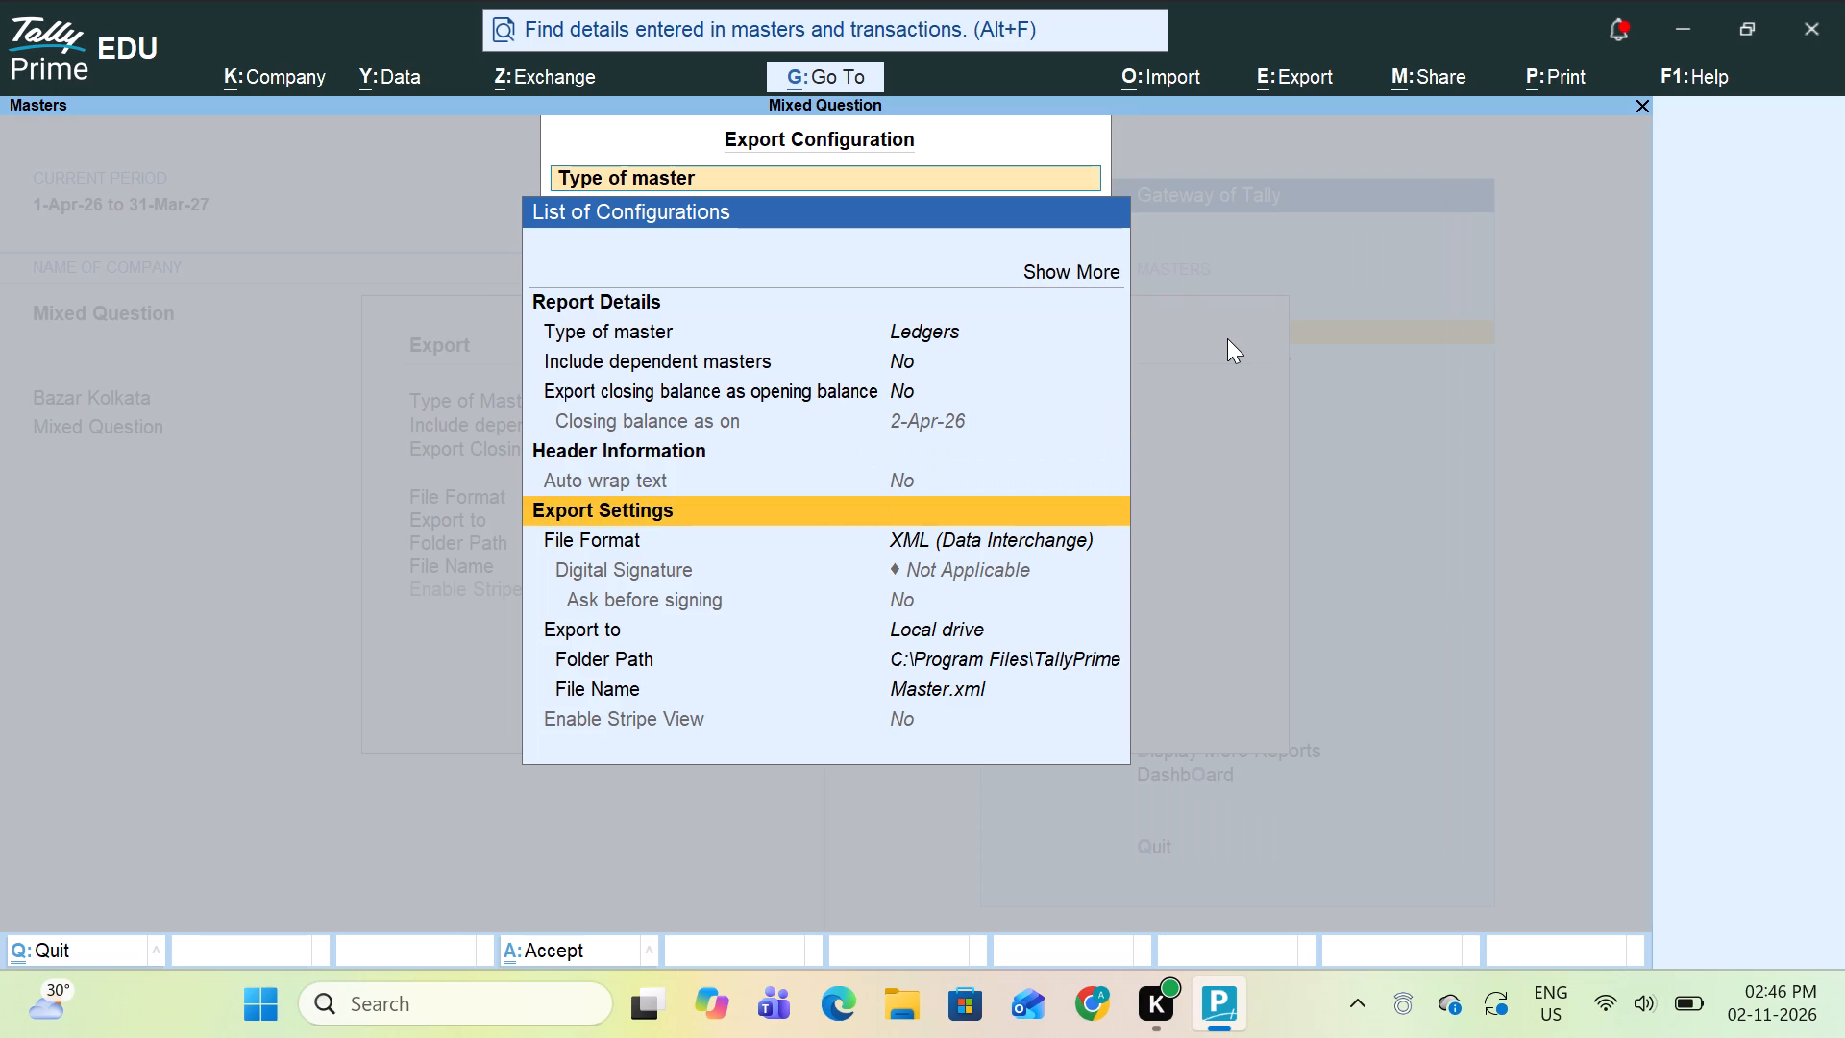
key("Down")
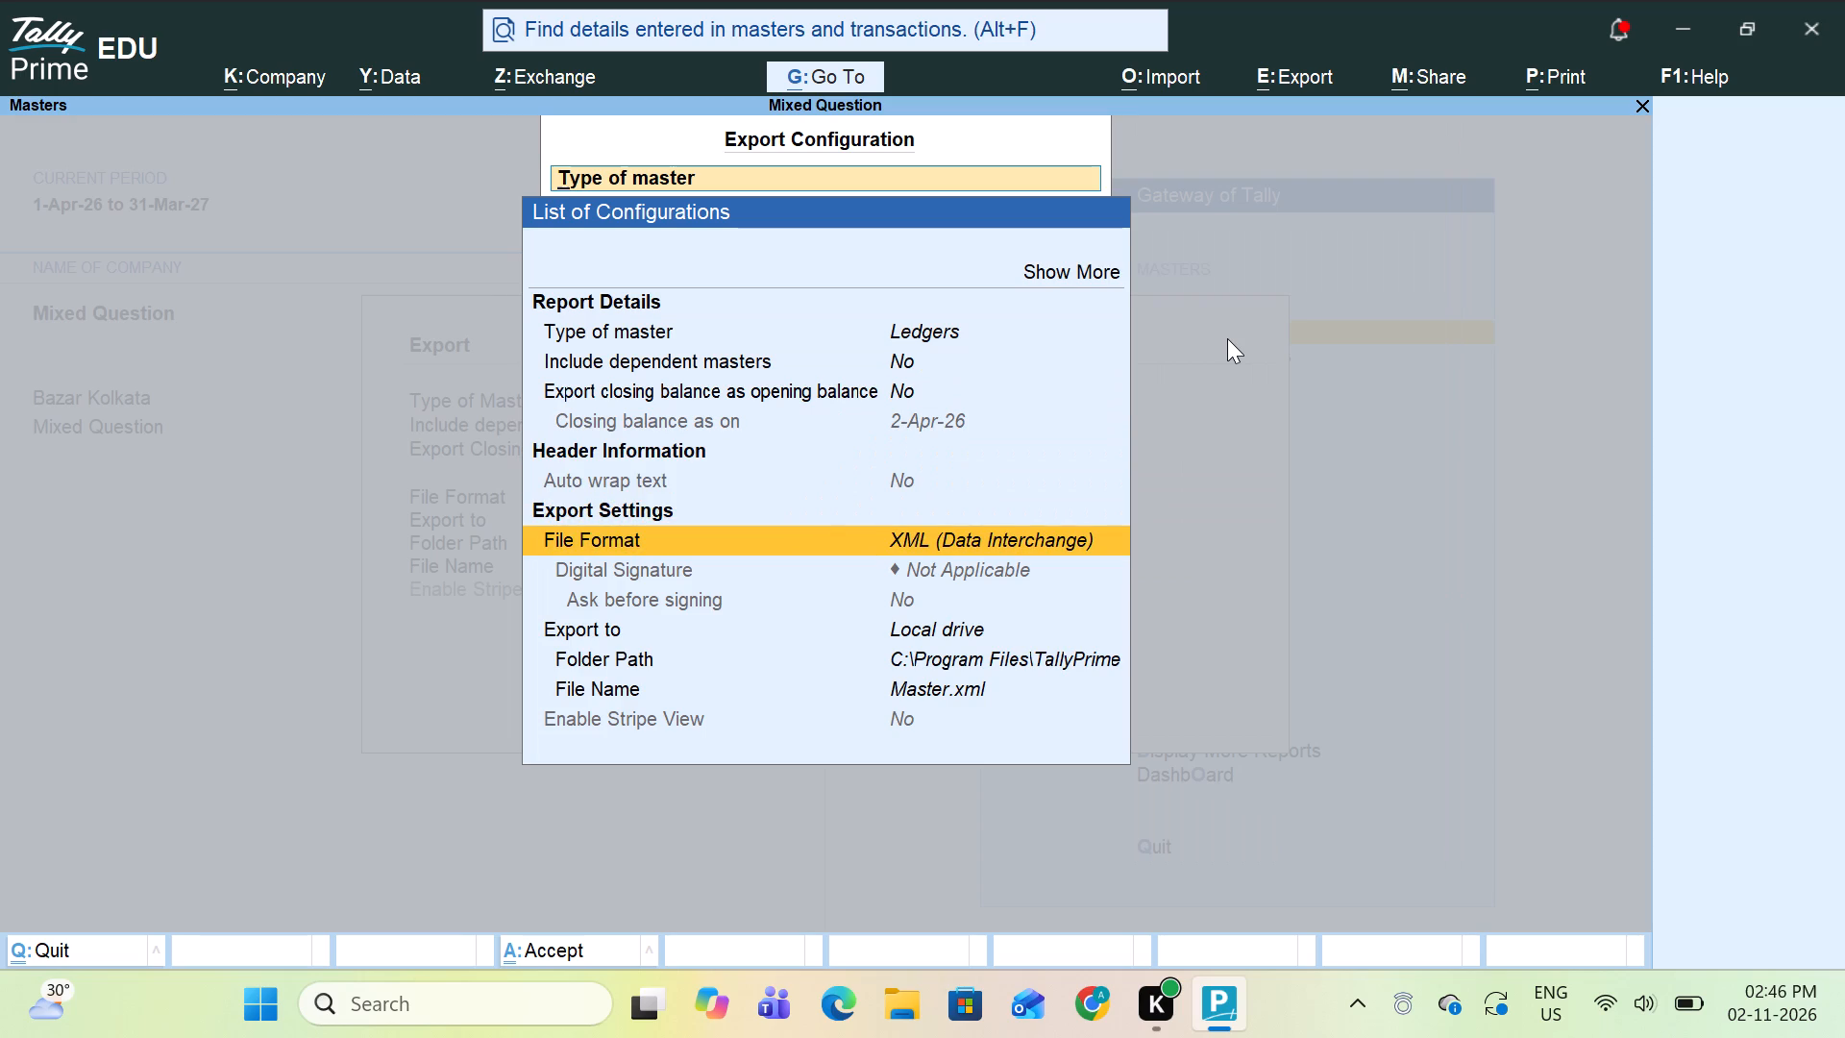
key("Down")
key("Down")
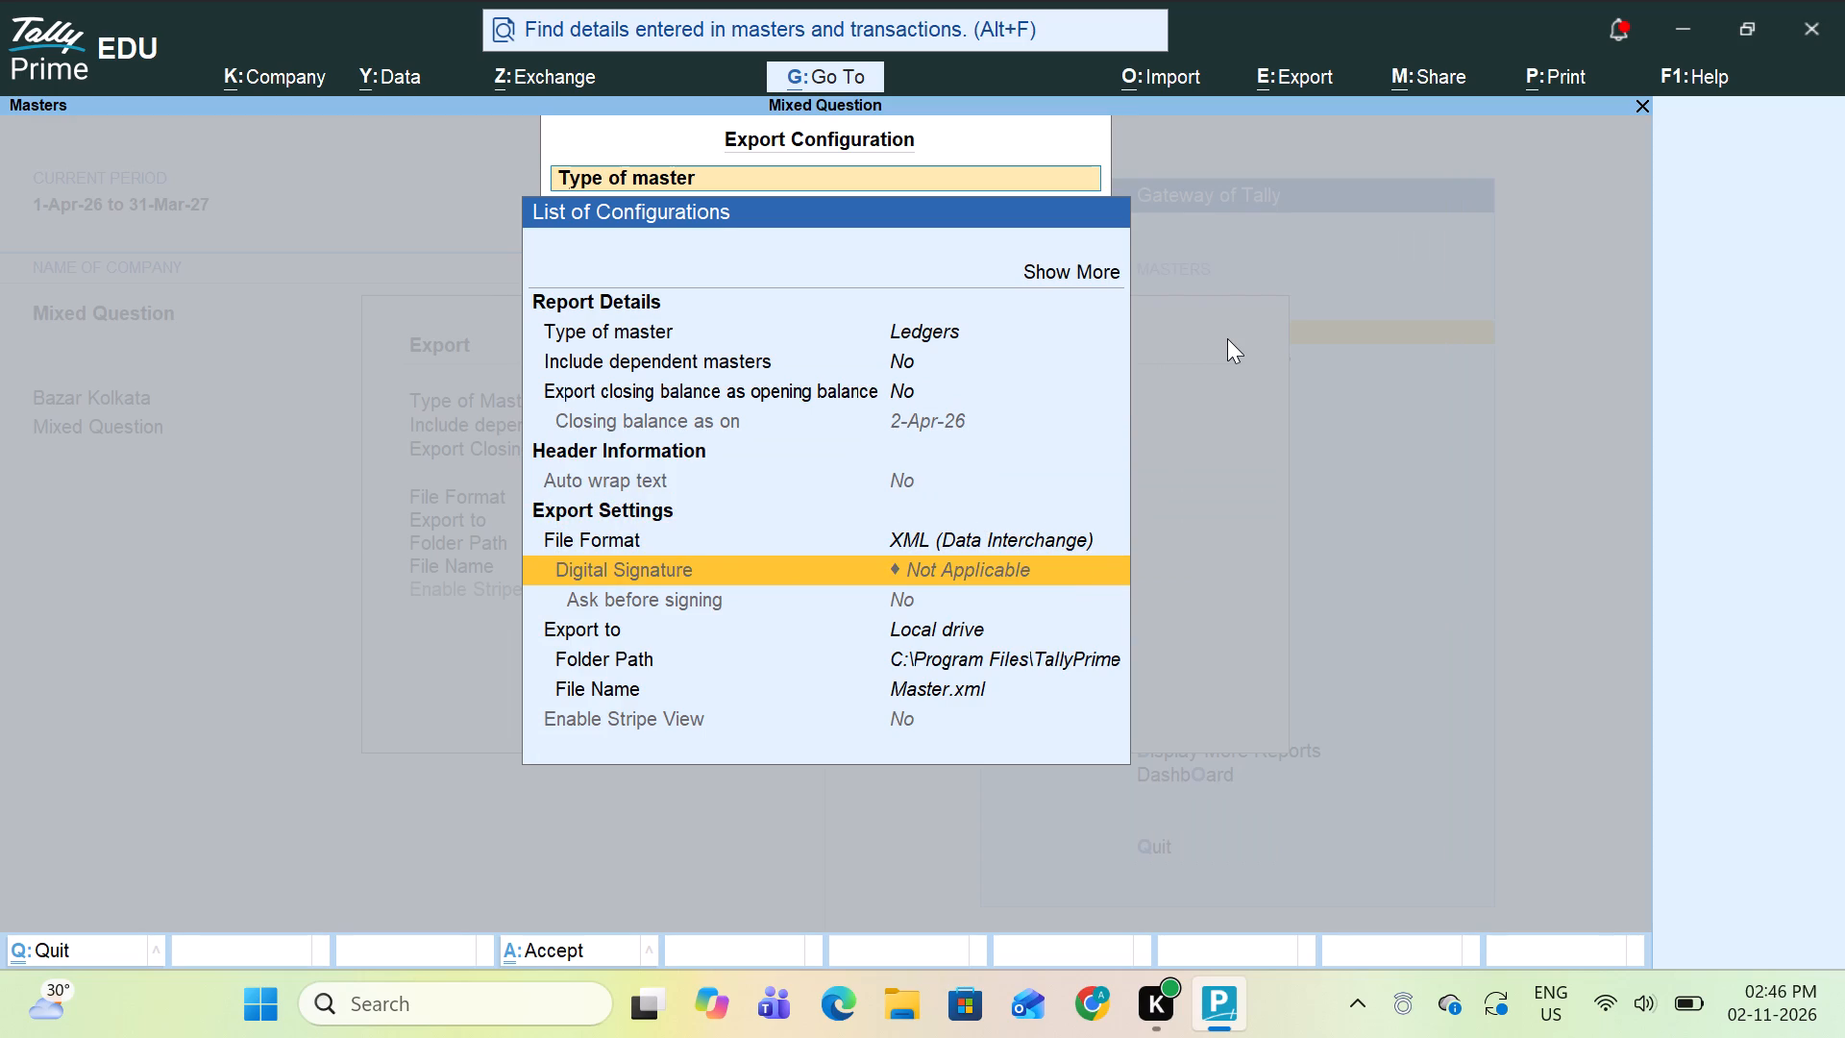
key("Down")
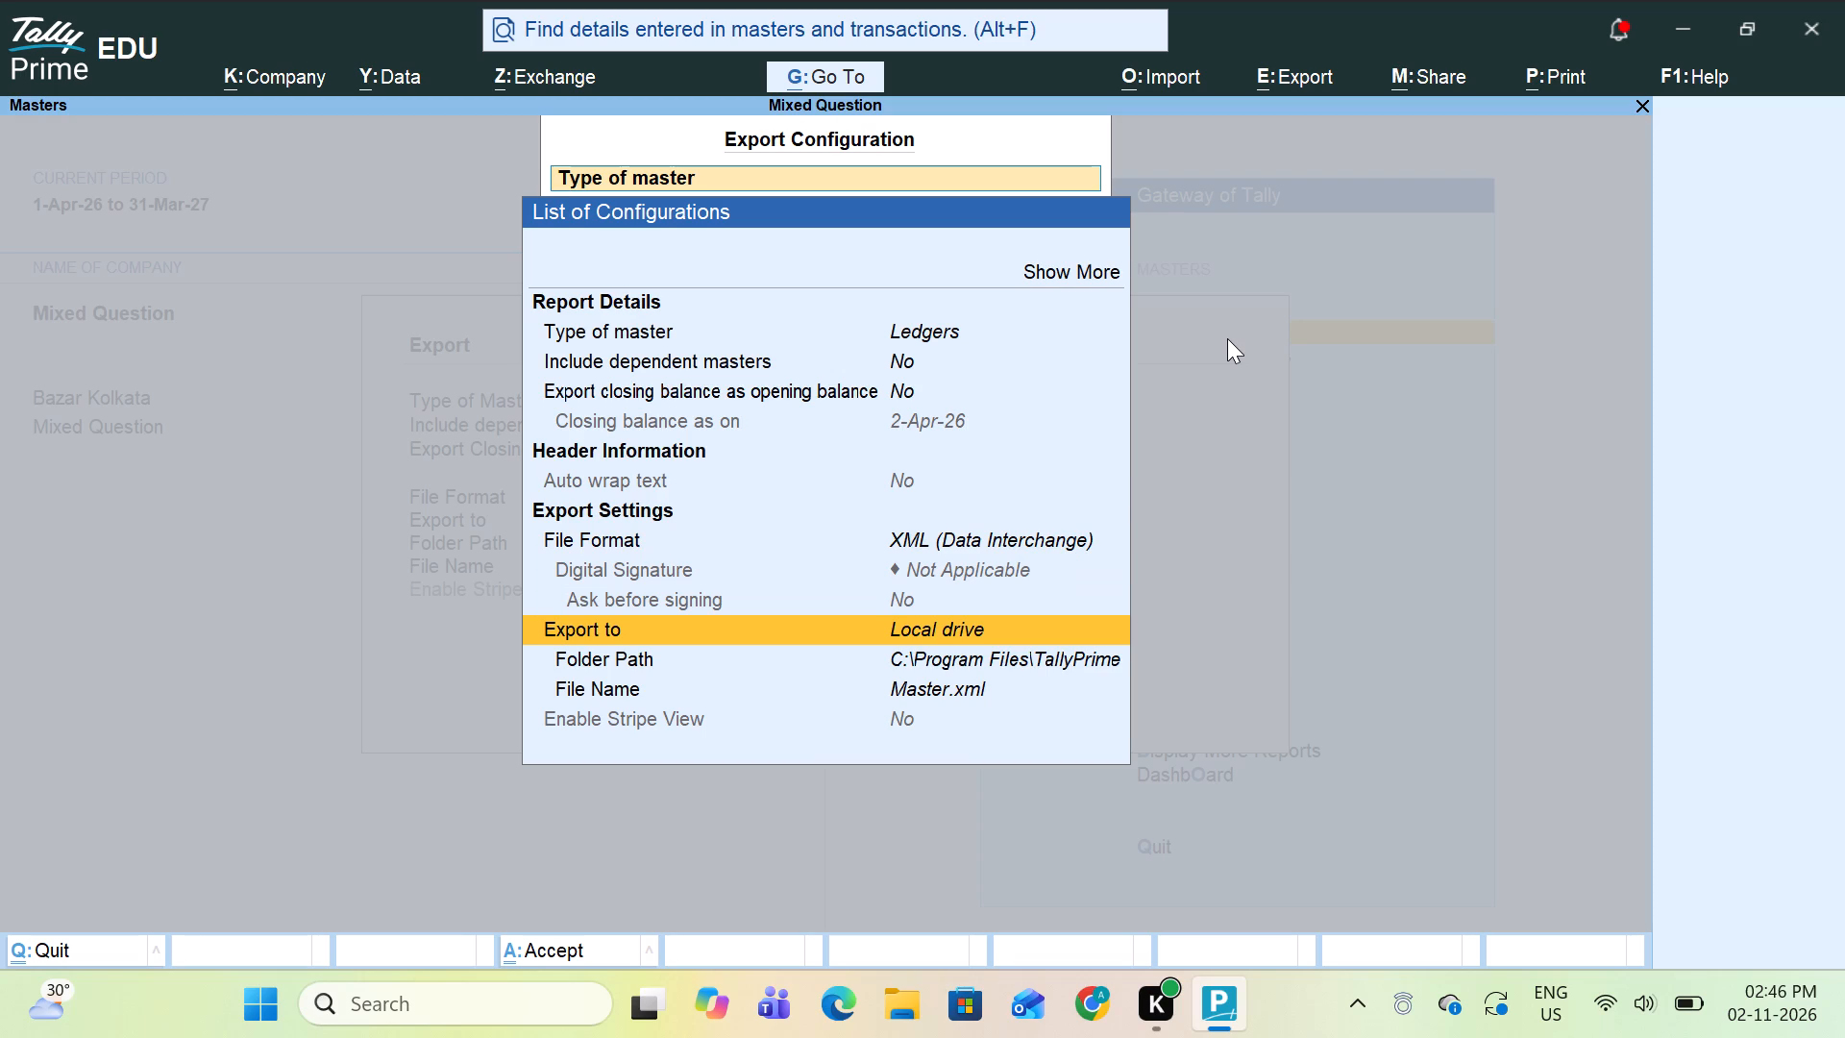
key("Down")
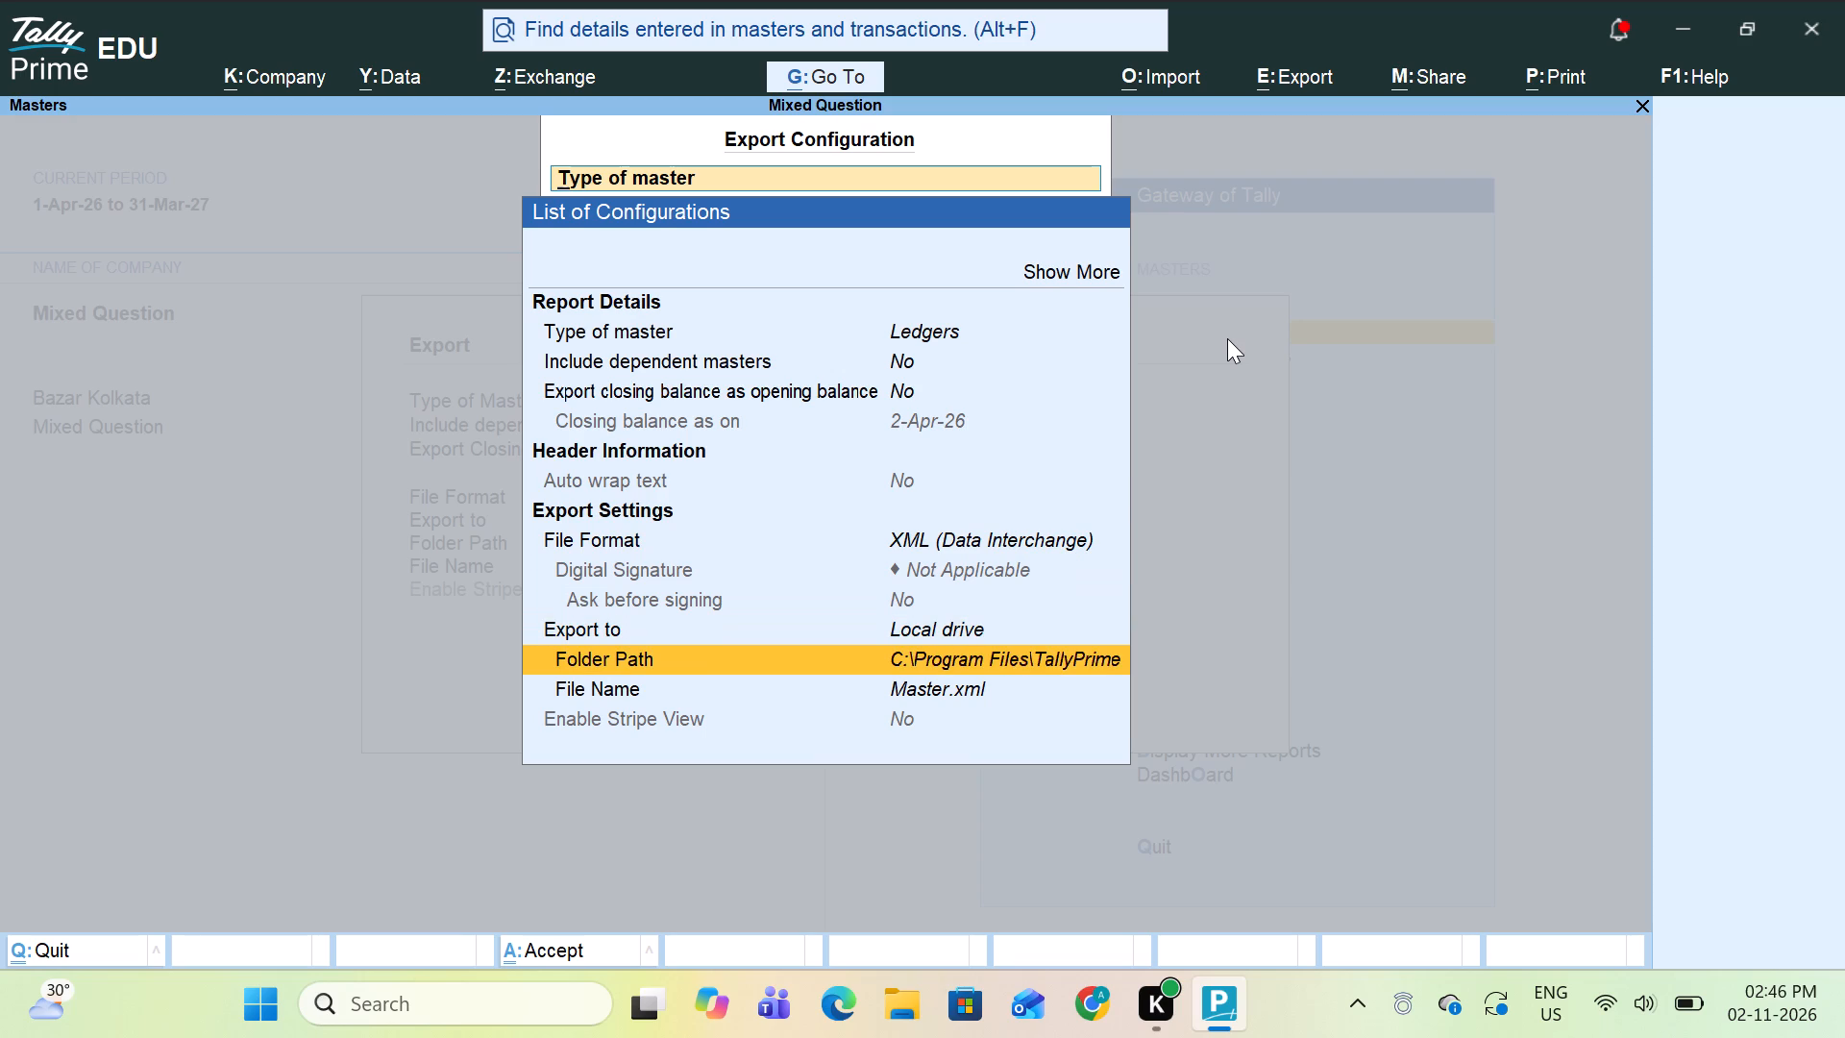
key("Return")
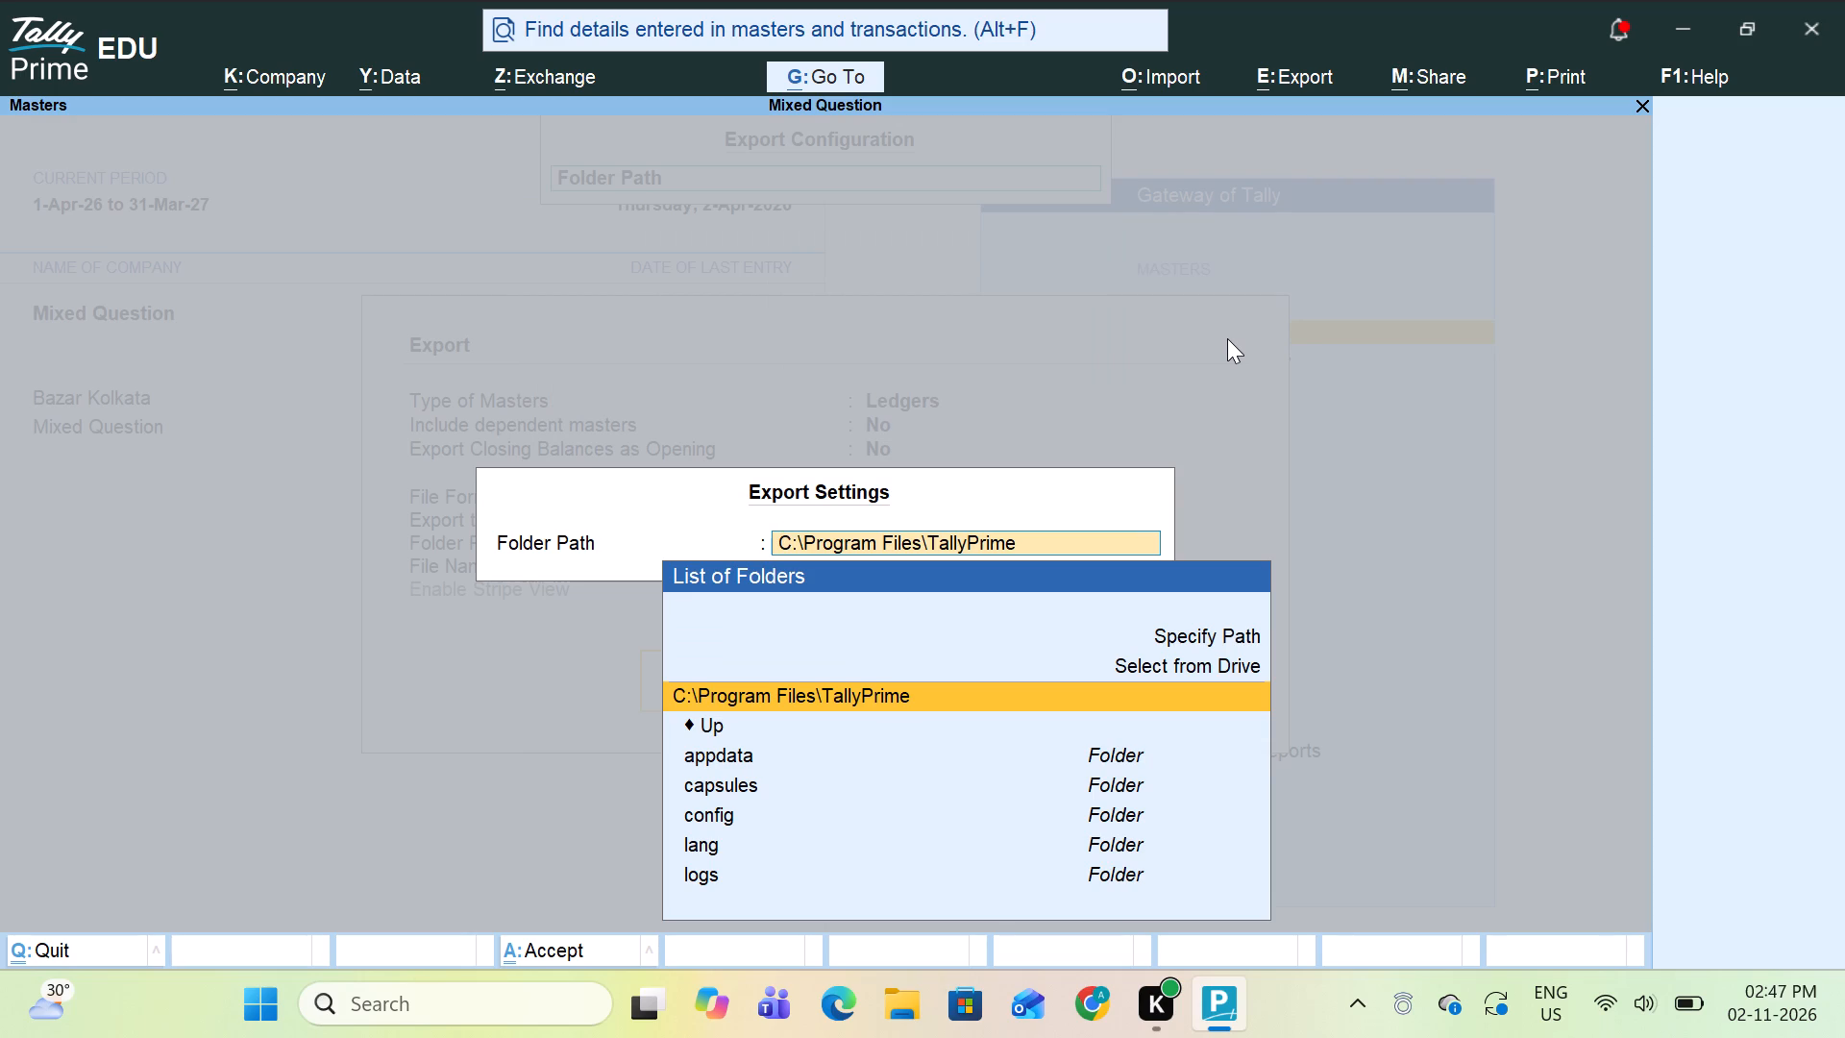
key("F12")
key("F12")
key("shift+F12")
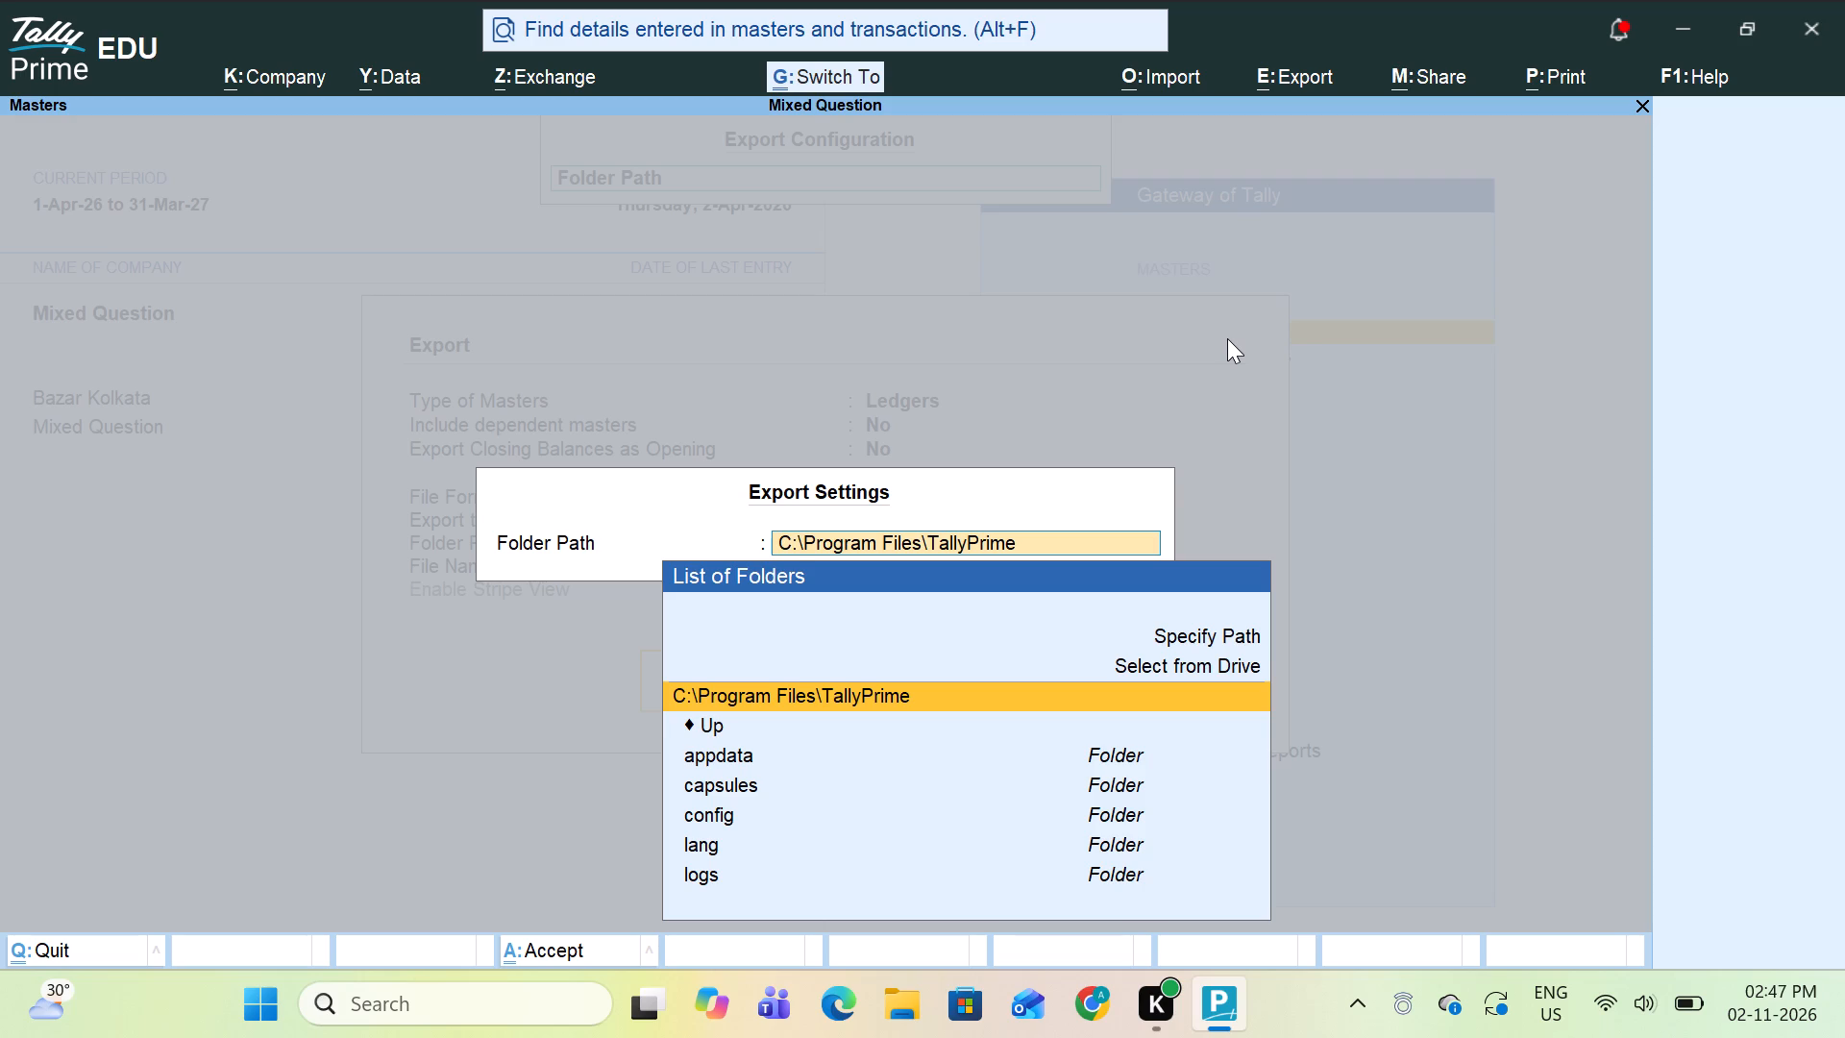
key("ctrl+F12")
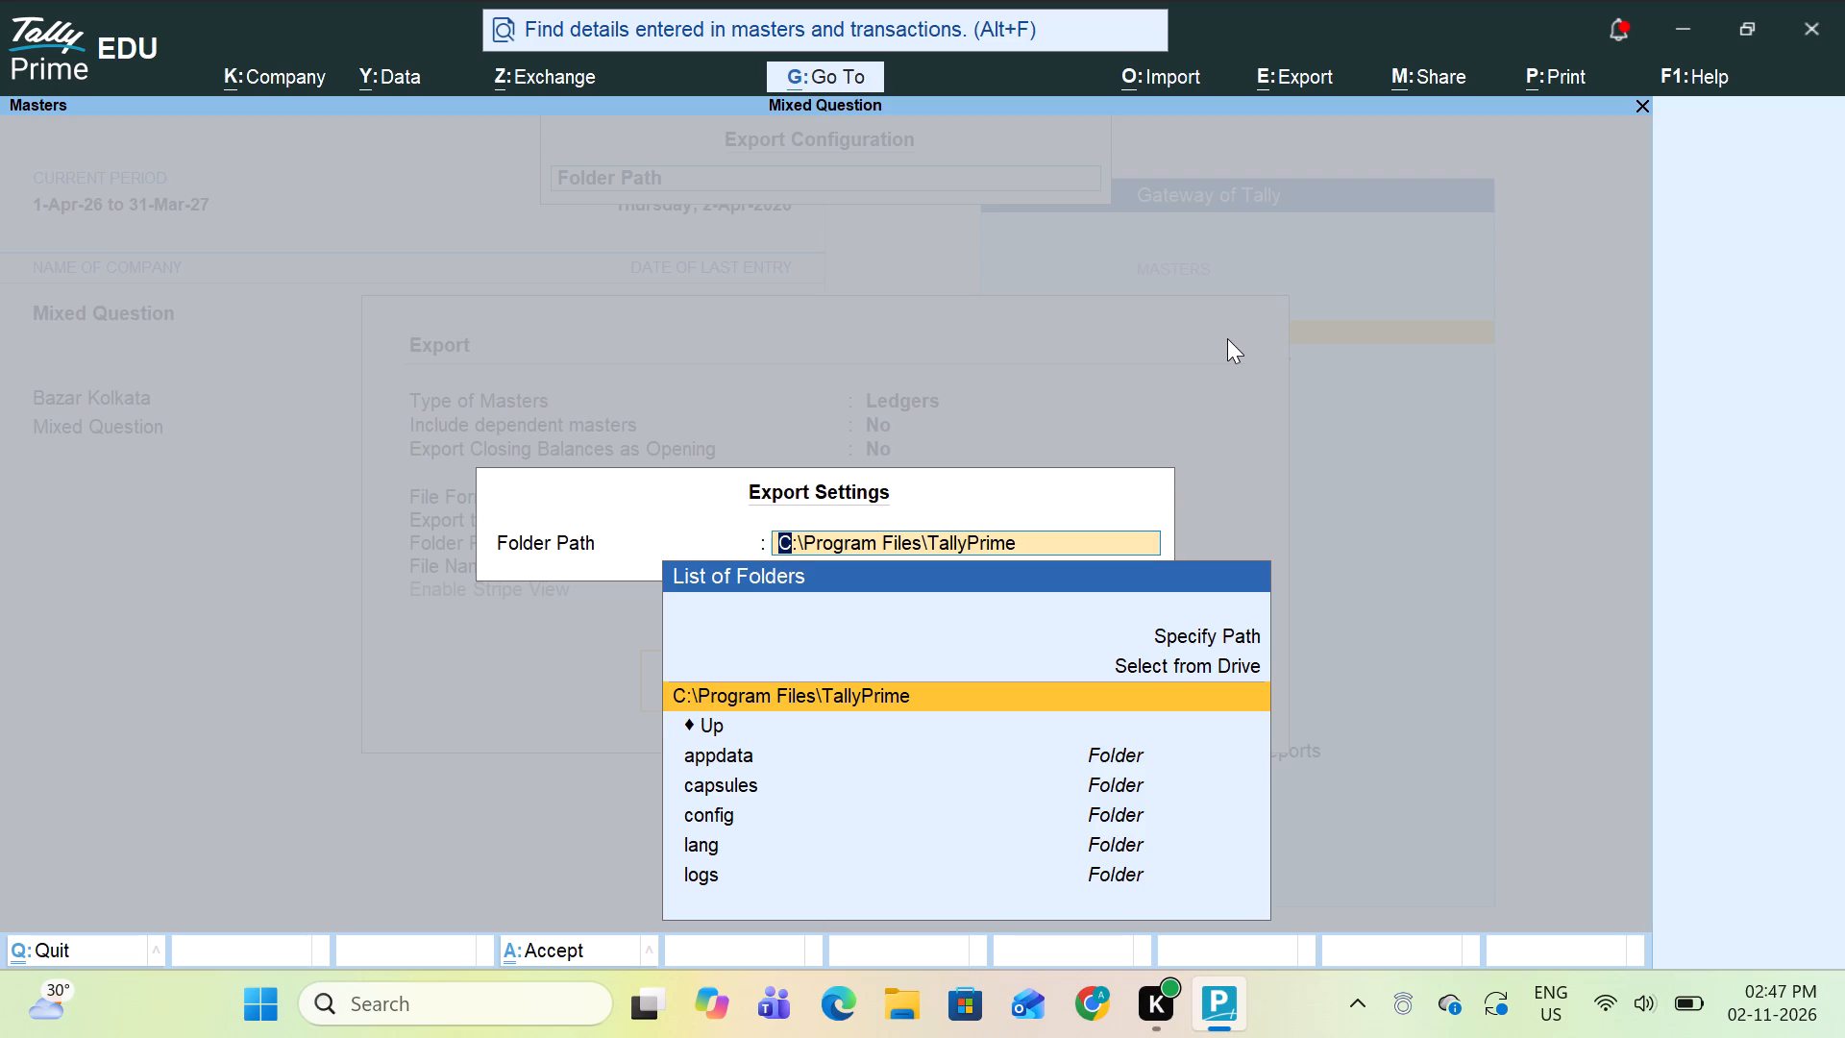
key("Right")
key("Right")
key("Right")
key("Right")
key("Right")
key("Right")
key("Right")
key("Right")
key("Right")
key("Right")
key("Right")
key("Right")
key("Right")
key("Right")
key("Right")
key("Right")
key("Right")
key("Right")
key("Right")
key("Right")
key("Right")
key("Right")
key("Right")
key("Right")
key("Right")
key("Right")
key("Right")
key("Right")
key("Right")
key("Right")
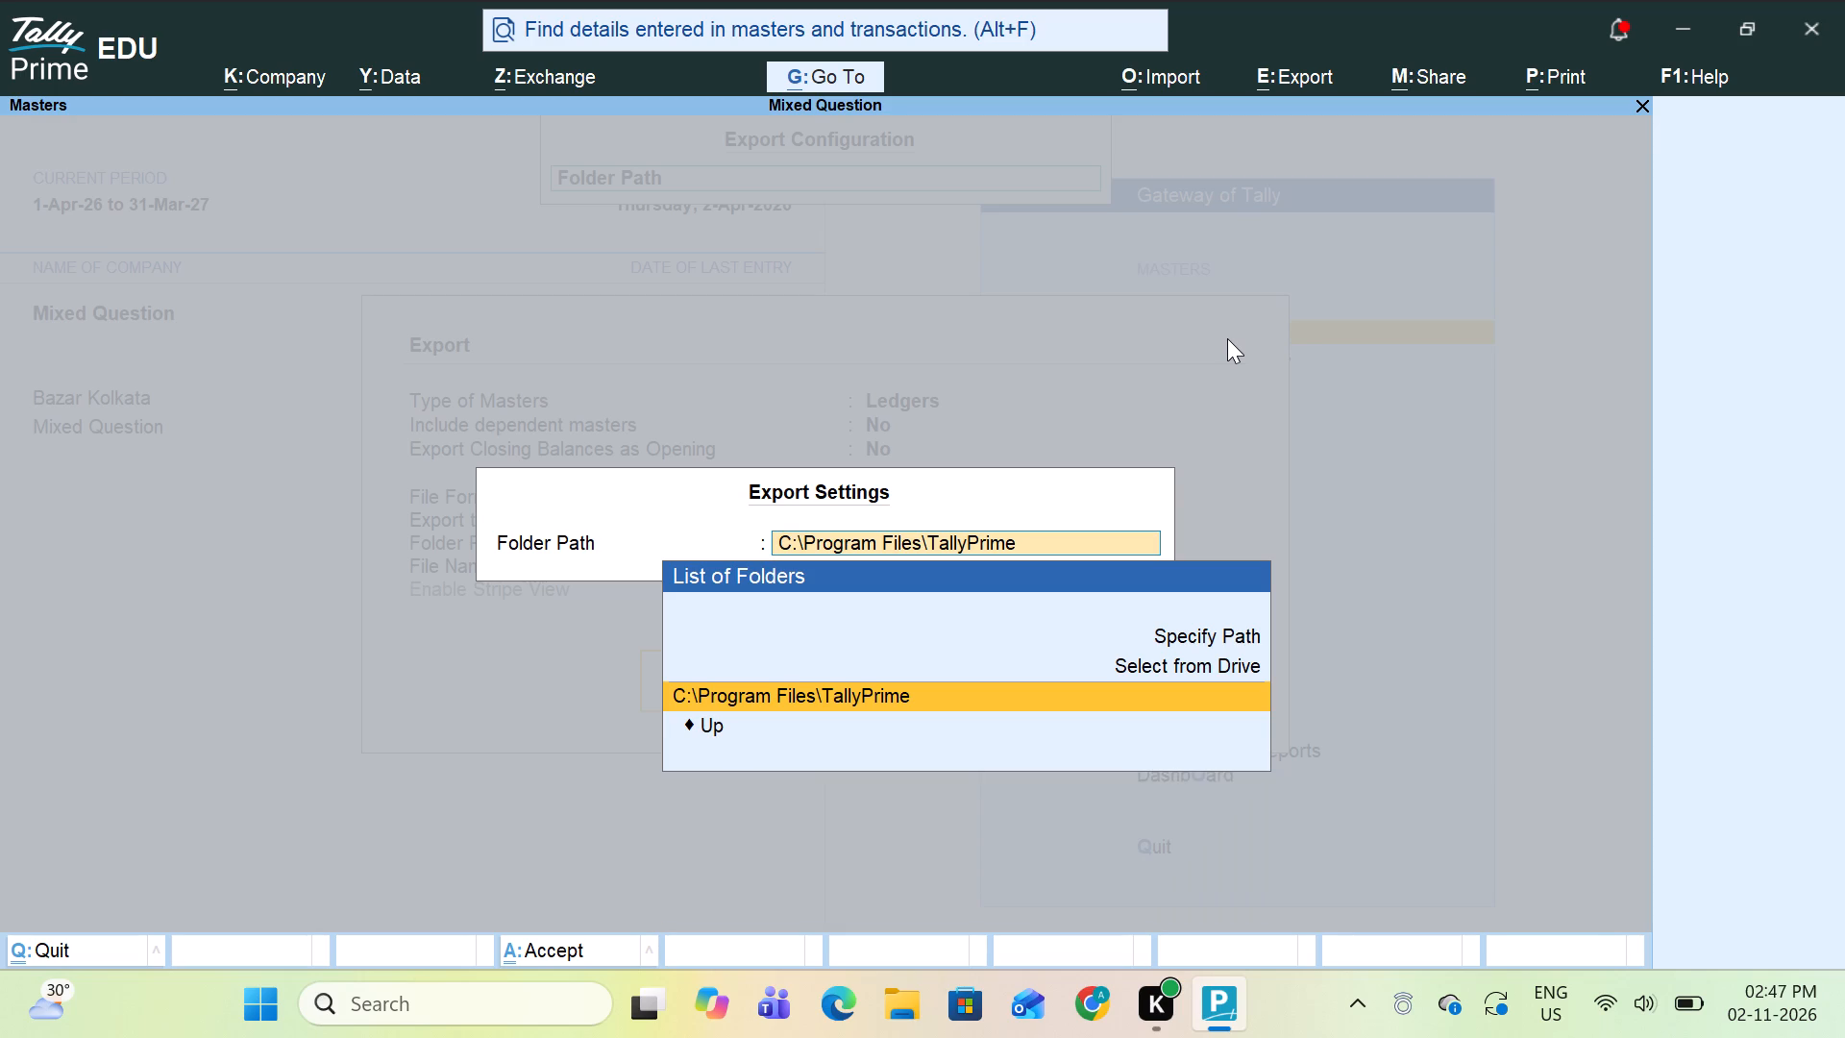
key("Up")
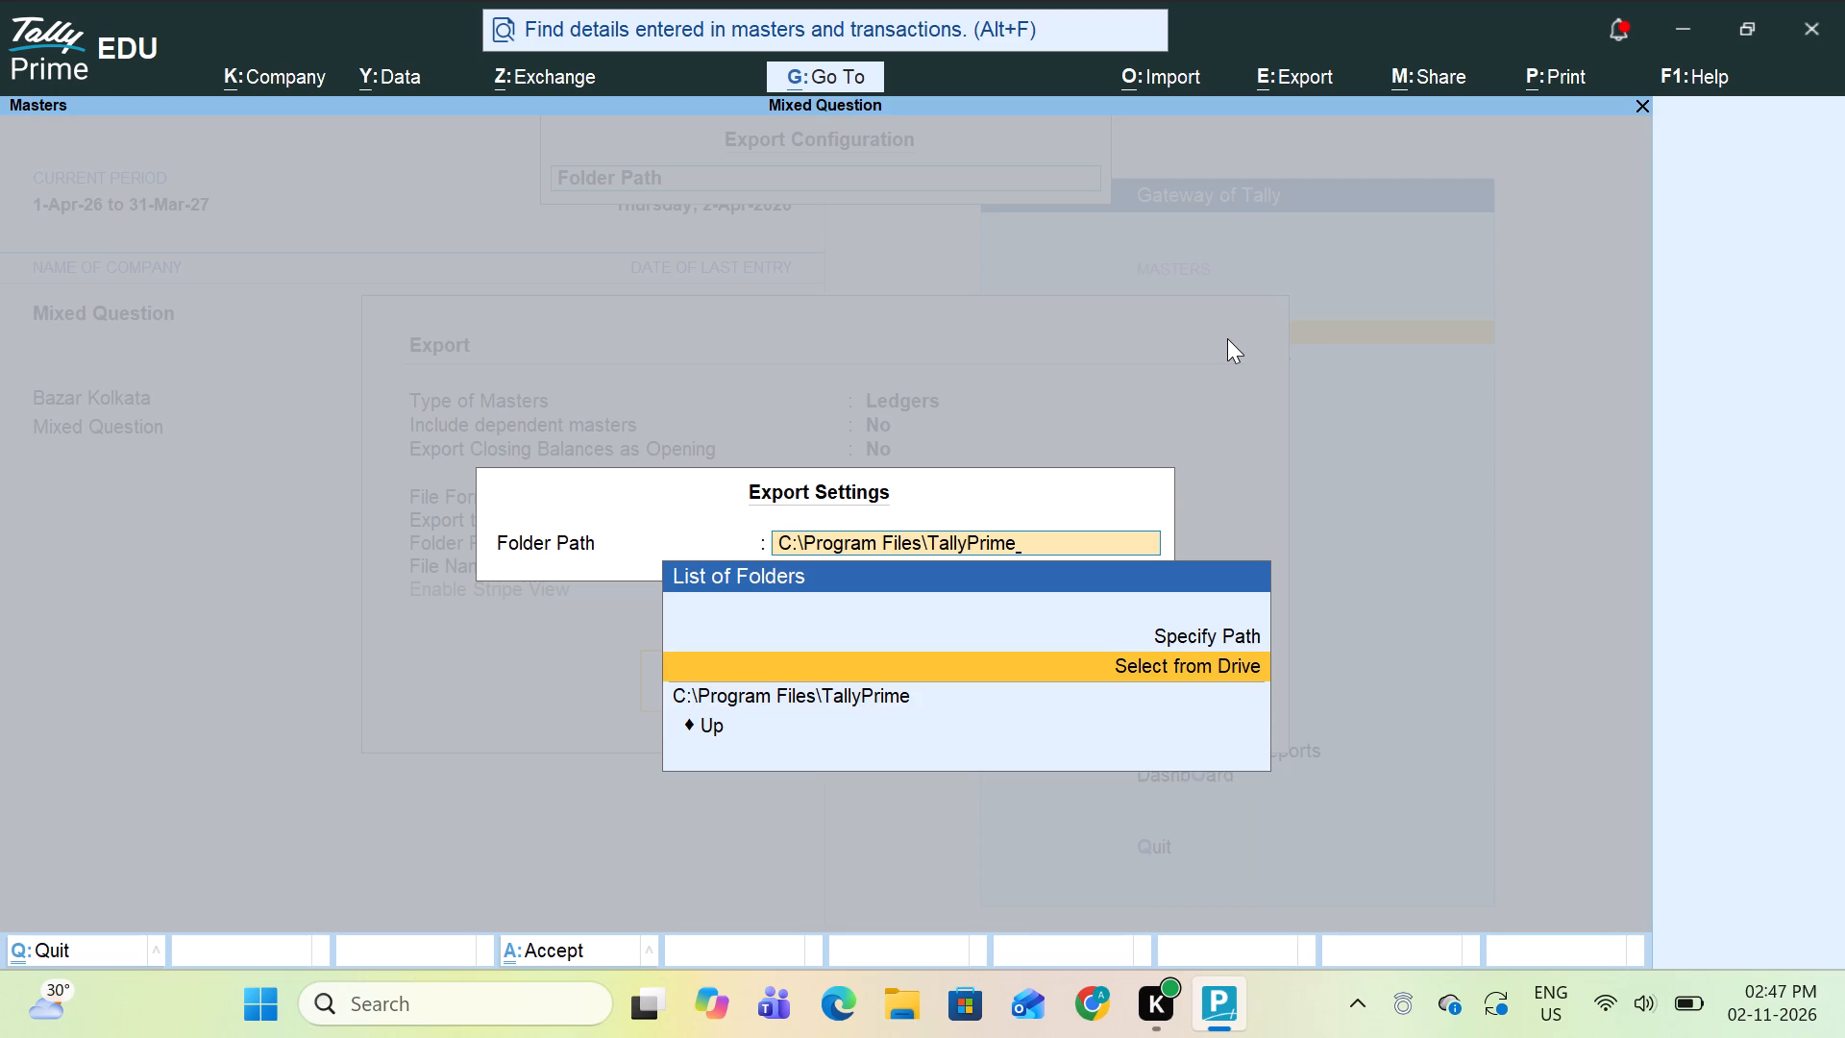
Select the Documents folder from the drive as the export location, C:\Users\dell\OneDrive\Documents.
key("Return")
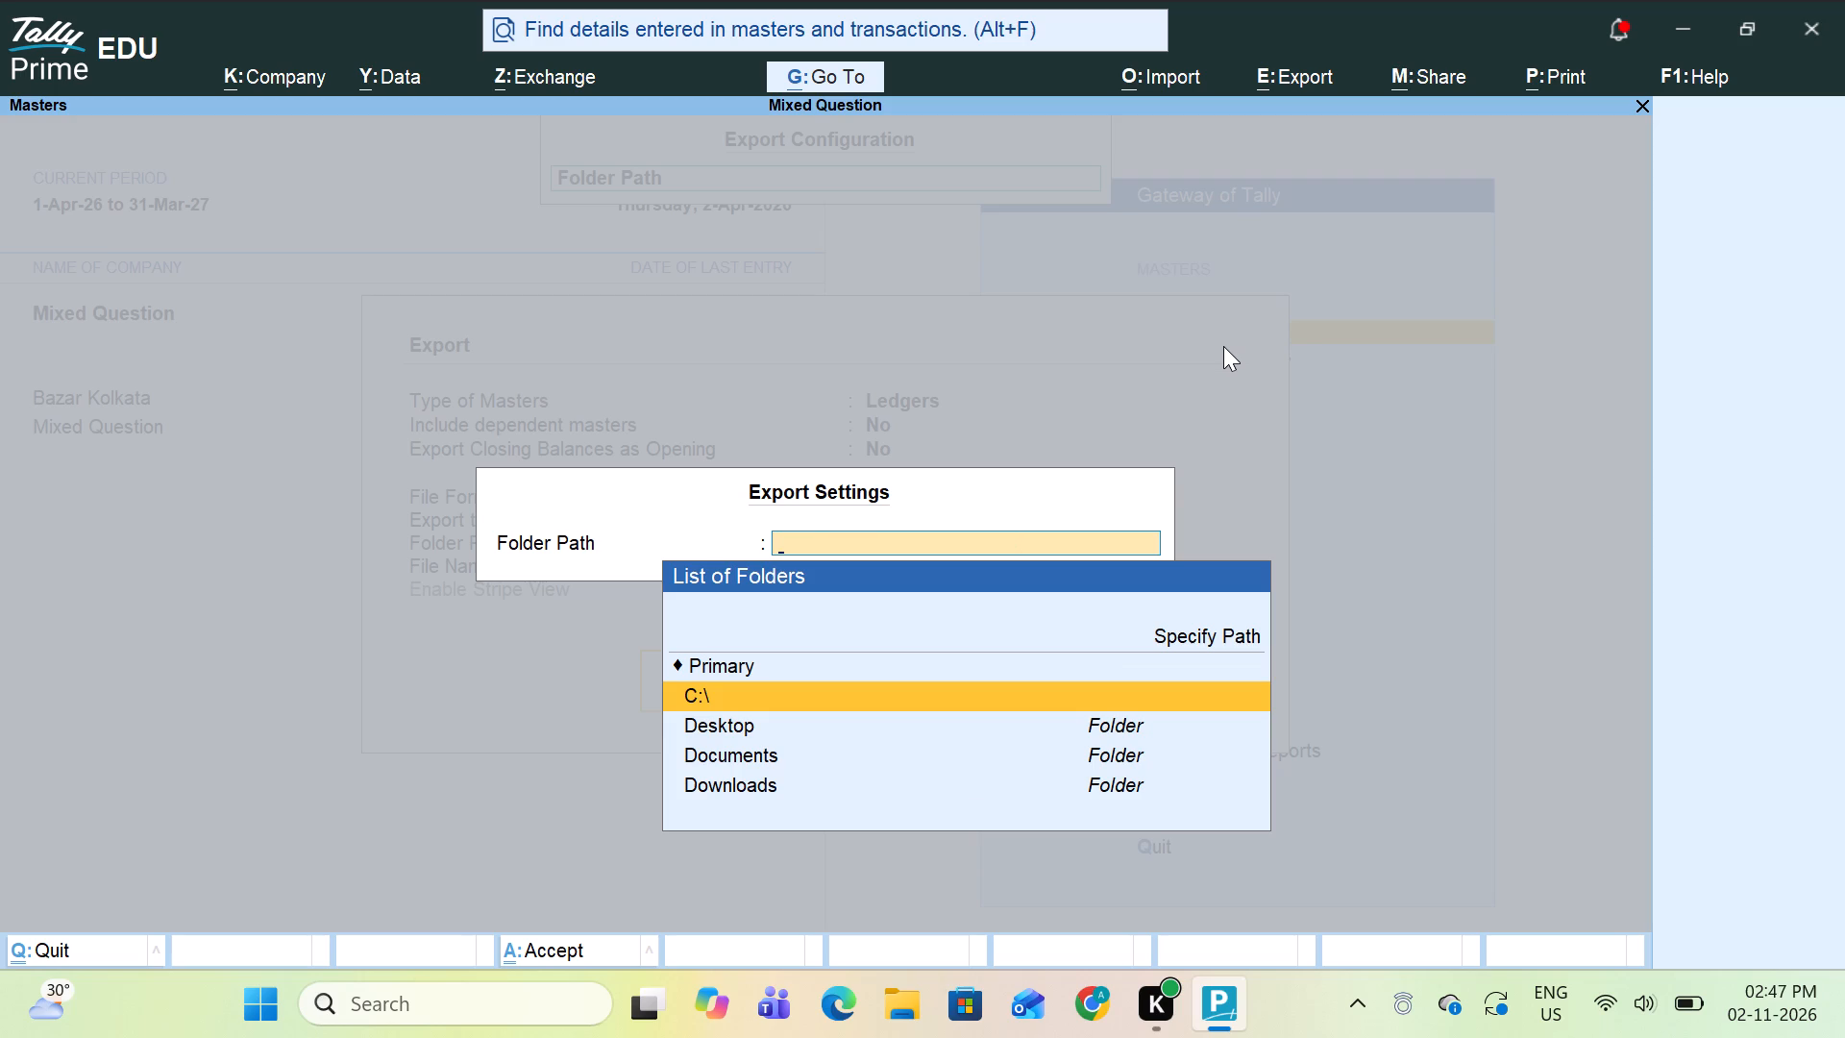
key("Down")
key("Down")
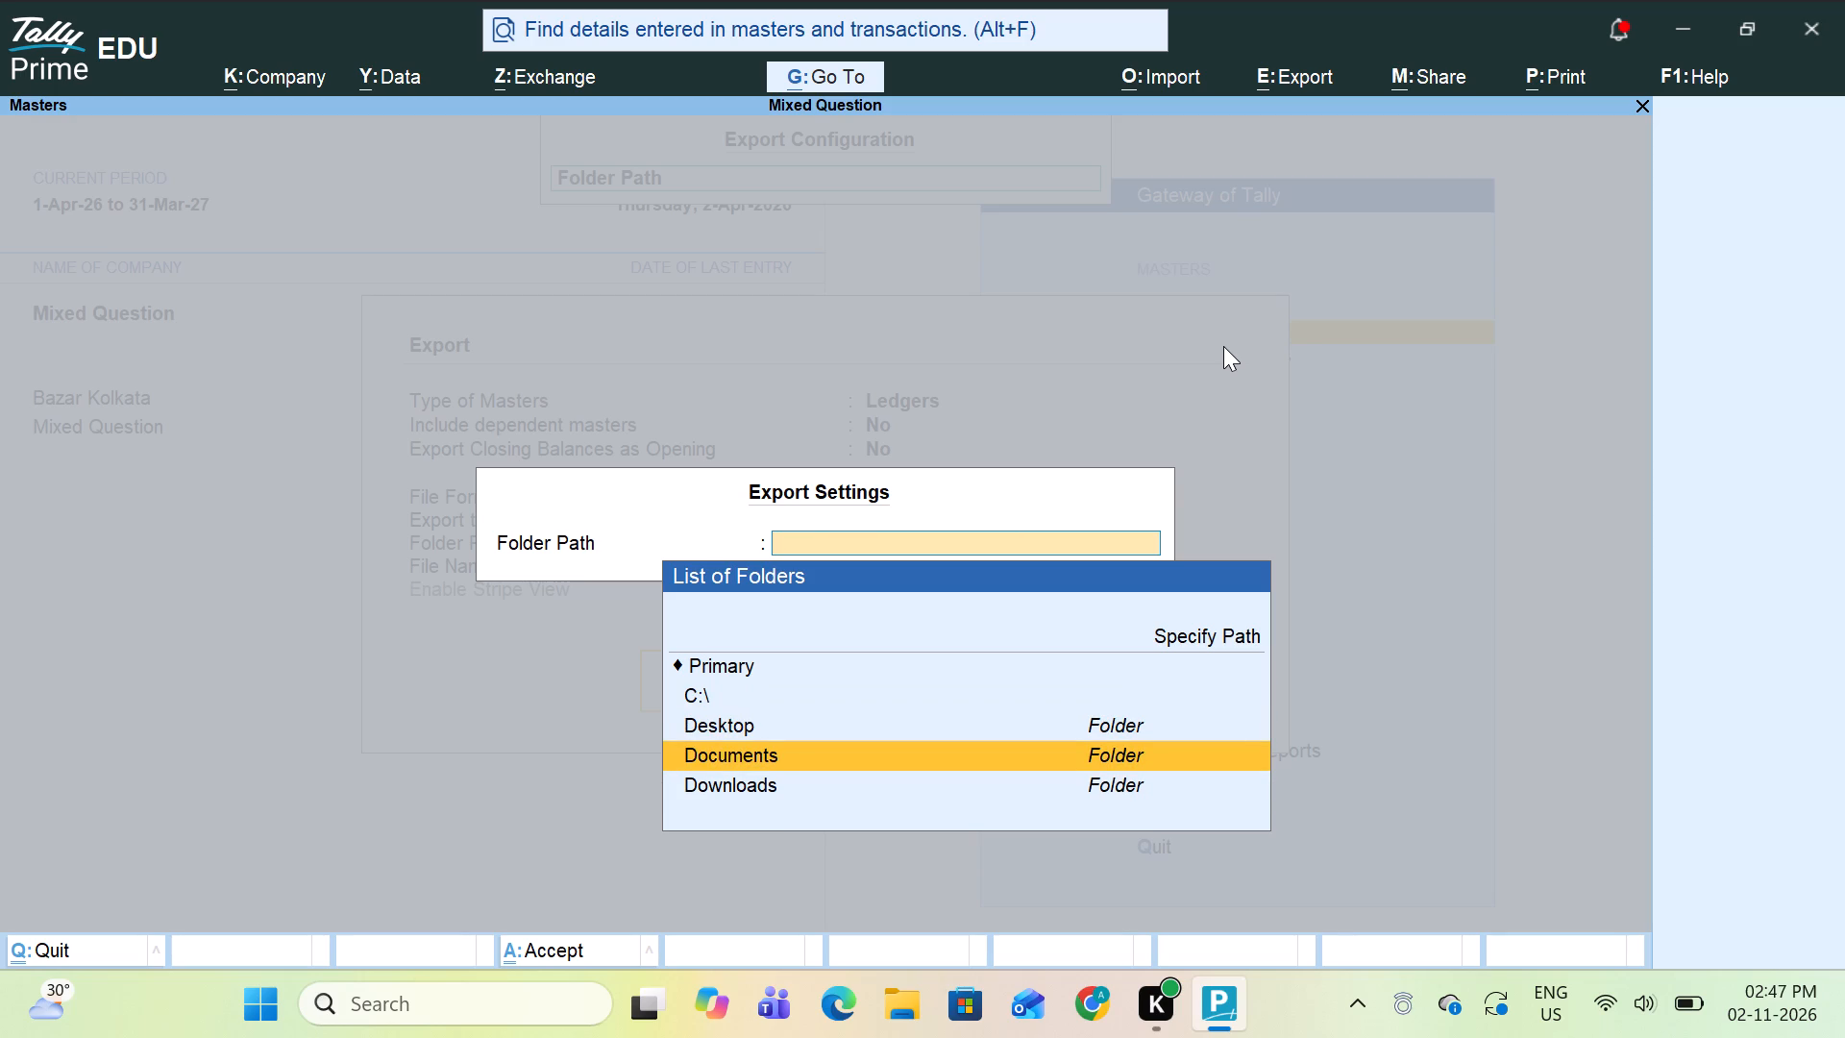
key("Return")
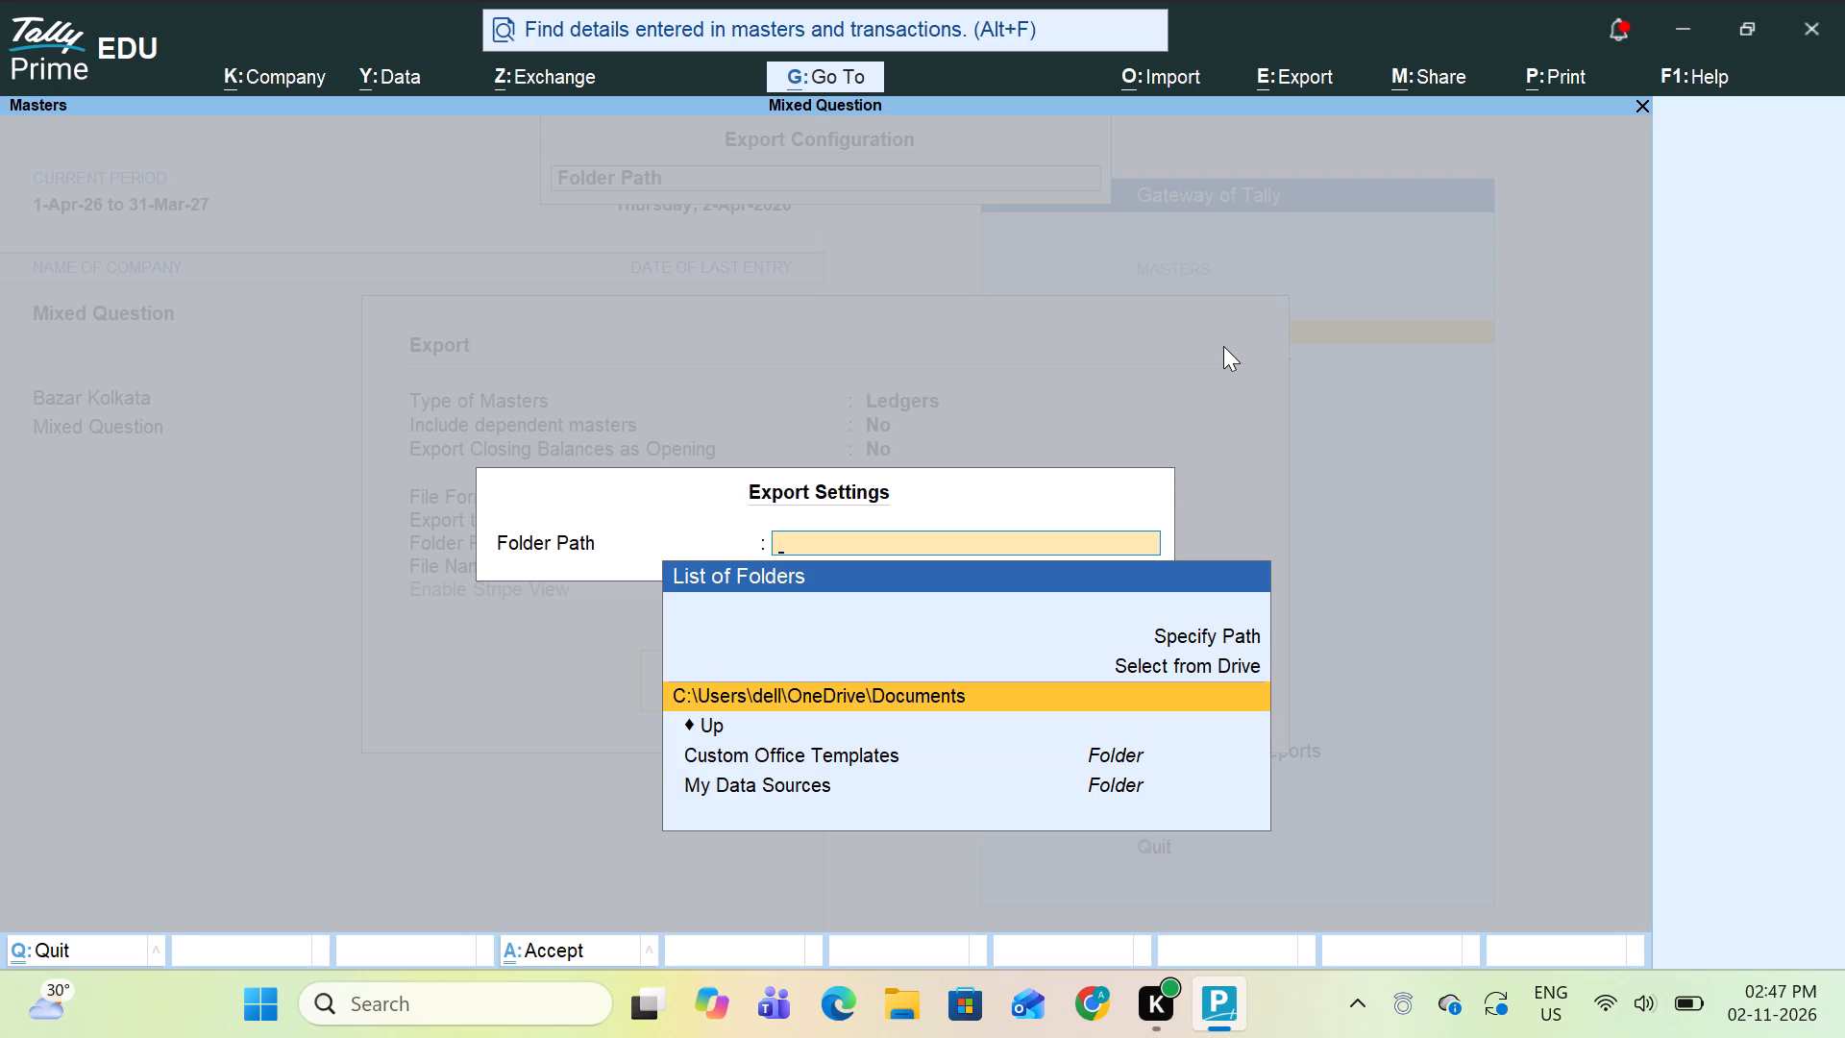
key("Down")
key("Up")
key("Return")
Extend the export folder path with a ledger Export subfolder, giving C:\Users\dell\OneDrive\Documents\ledger Export, and accept it.
key("Return")
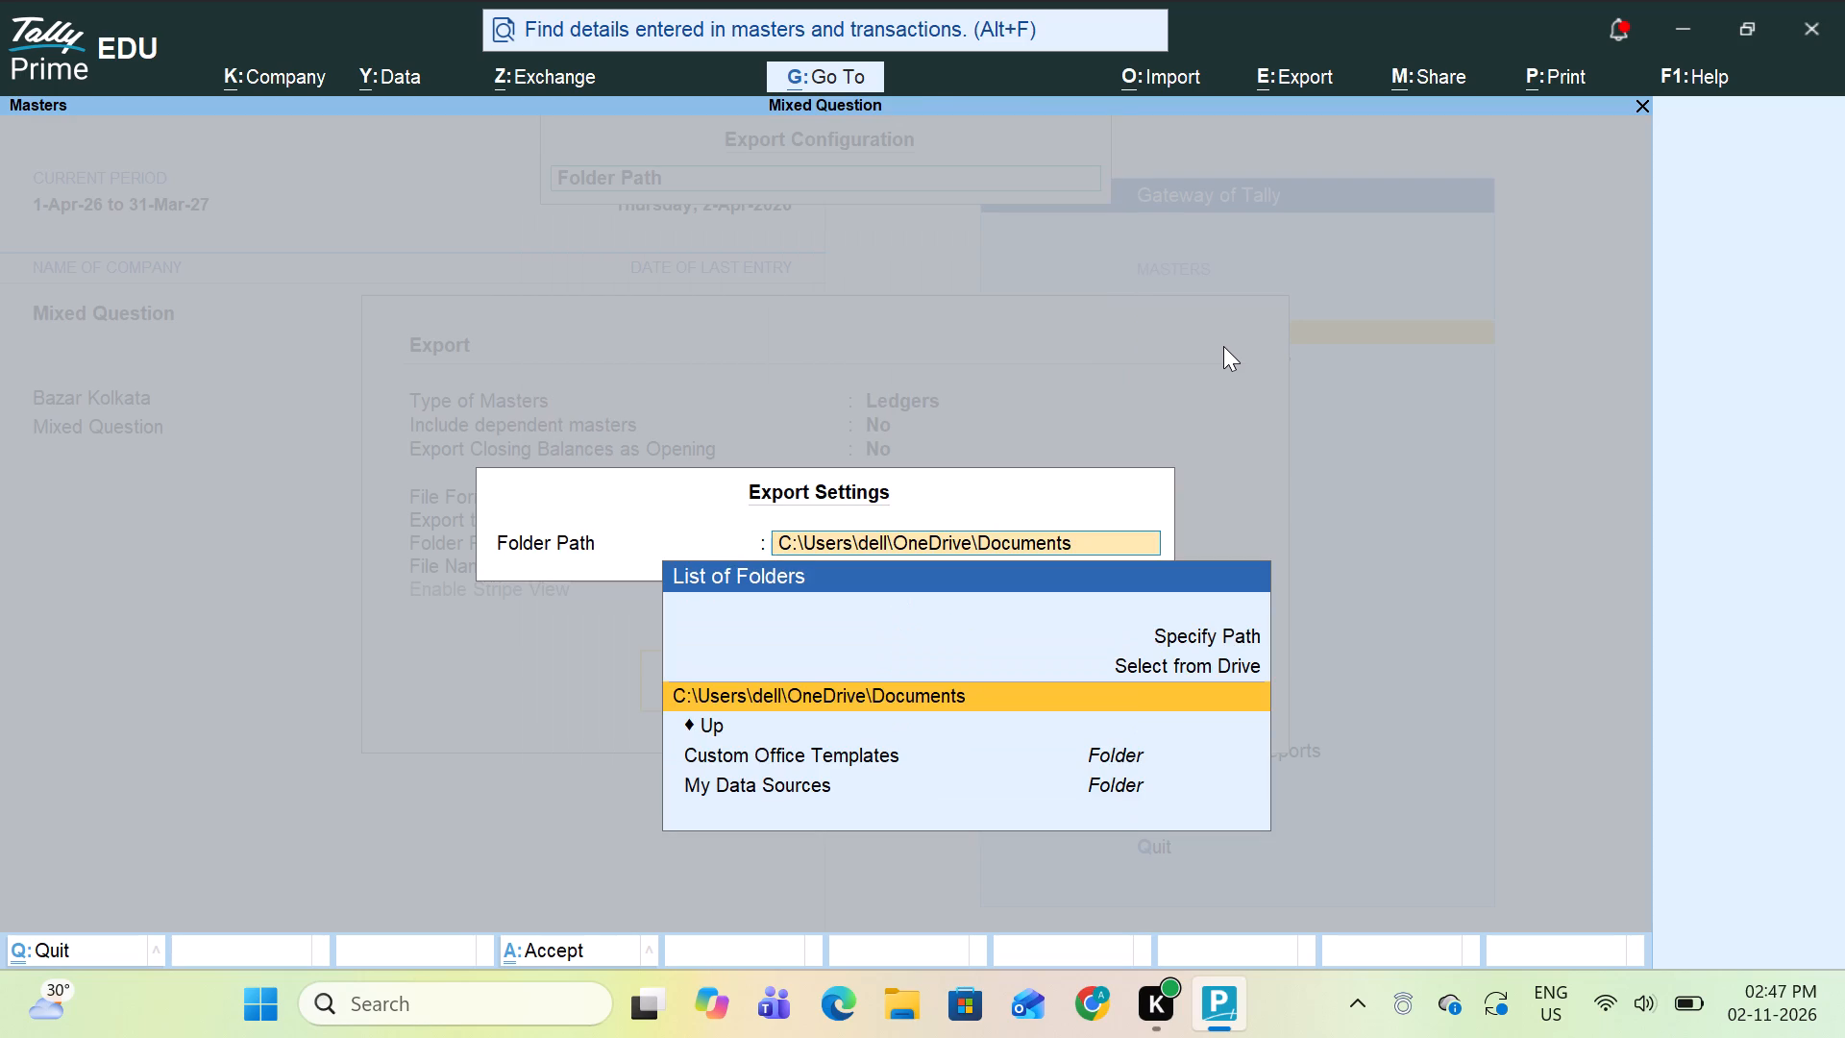
key("F12")
key("Right")
key("Right")
key("Right")
key("Right")
key("Right")
key("Right")
key("Right")
key("Right")
key("Right")
key("Right")
key("Right")
key("Right")
key("Right")
key("Right")
key("Right")
key("Right")
key("Right")
key("Right")
key("Right")
key("Right")
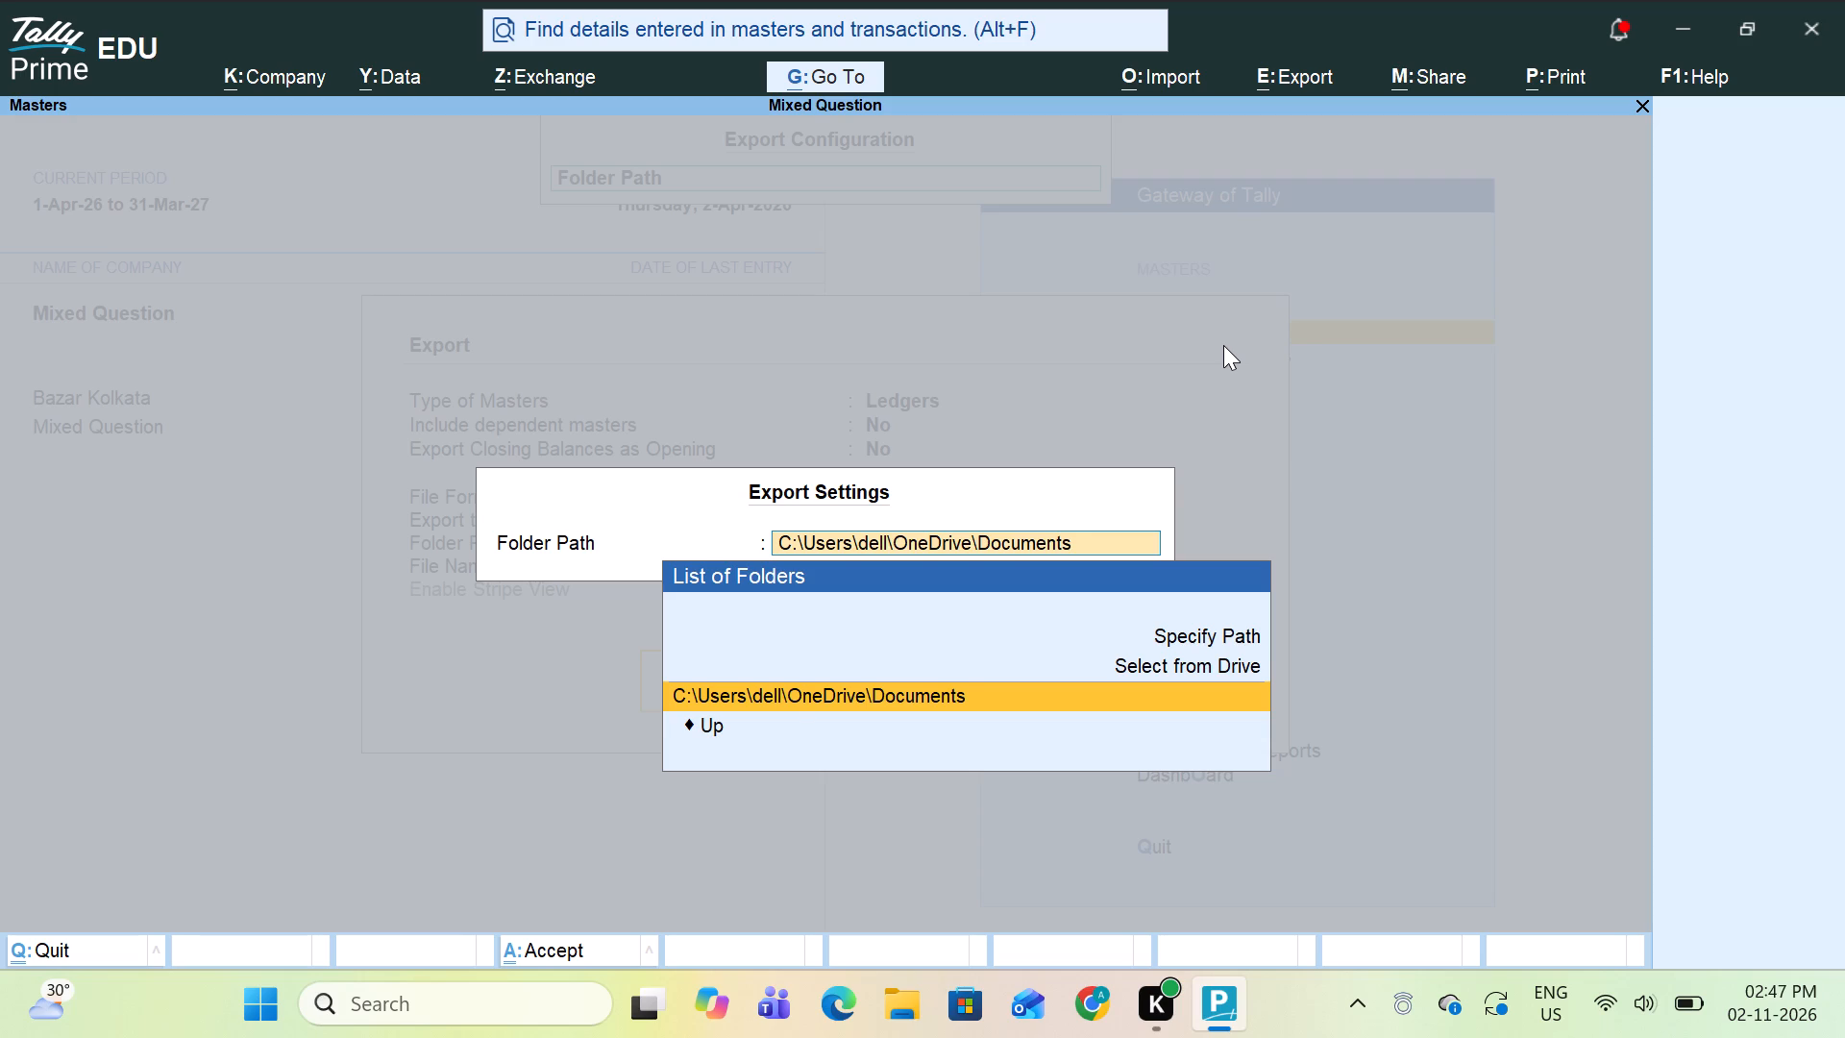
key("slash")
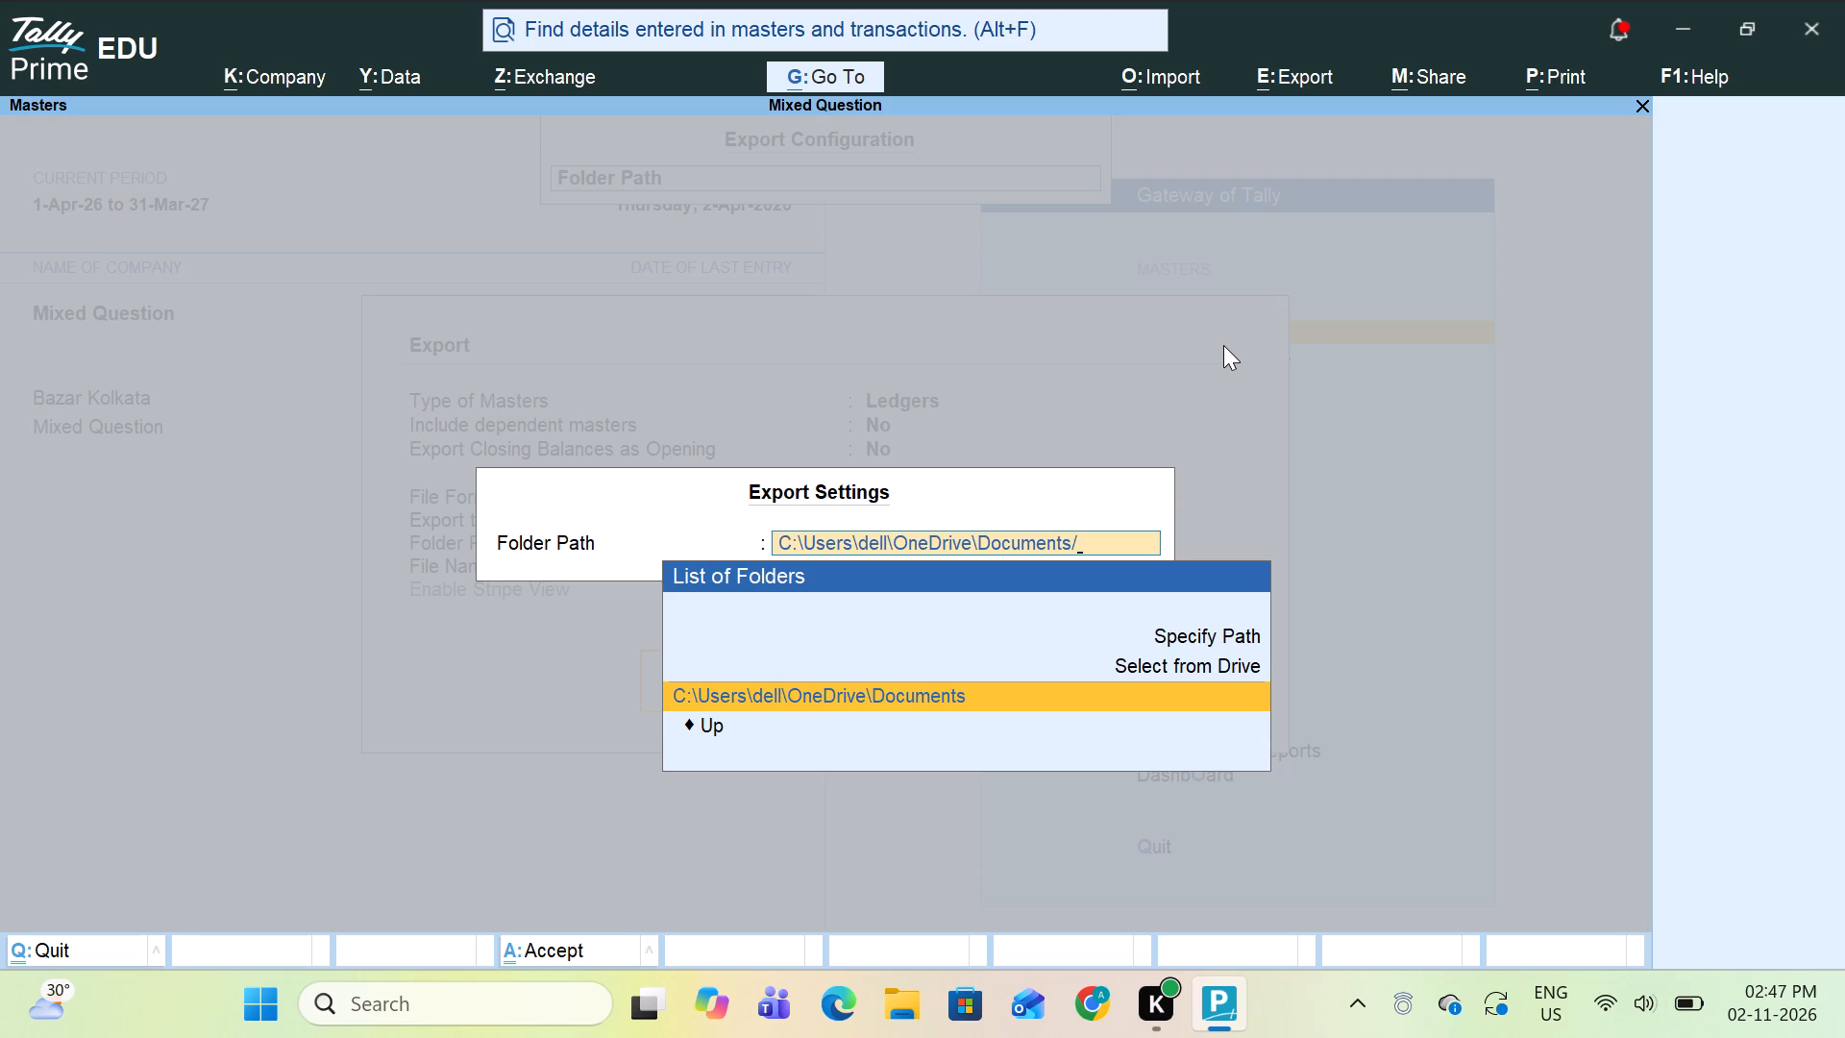
key("backslash")
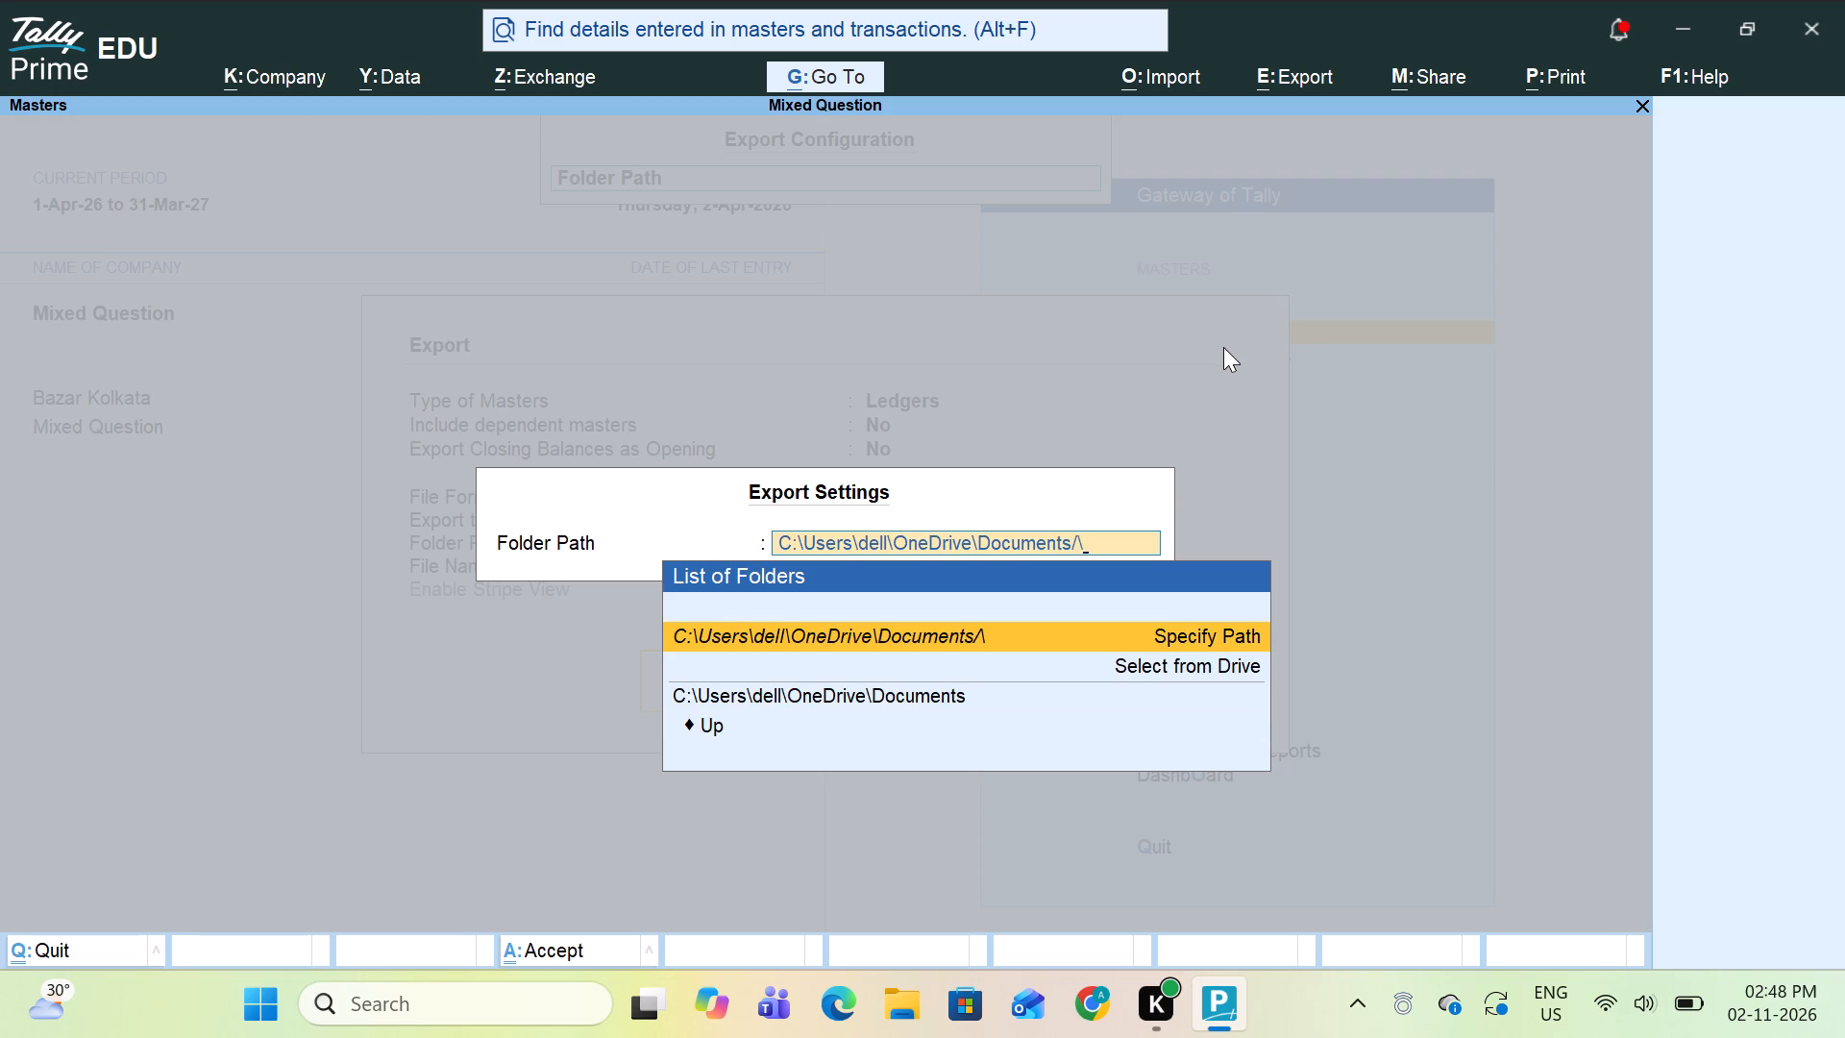
key("BackSpace")
key("BackSpace")
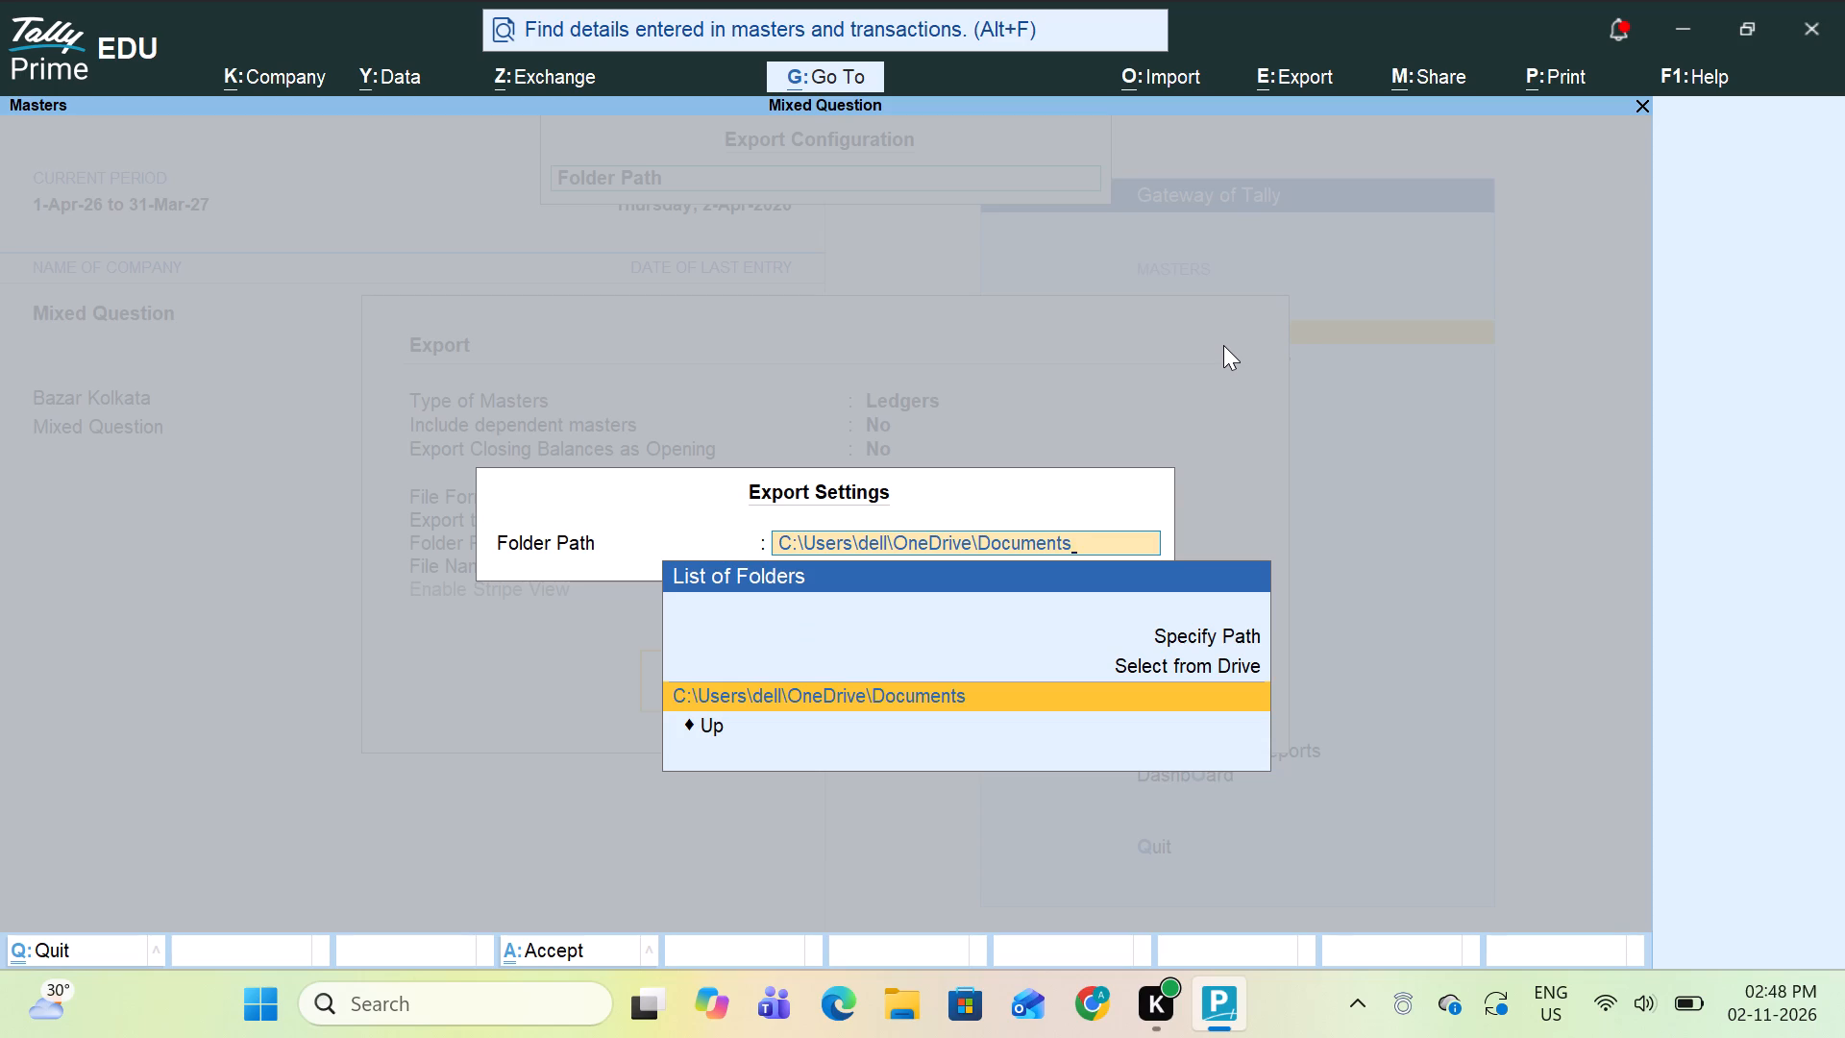
key("backslash")
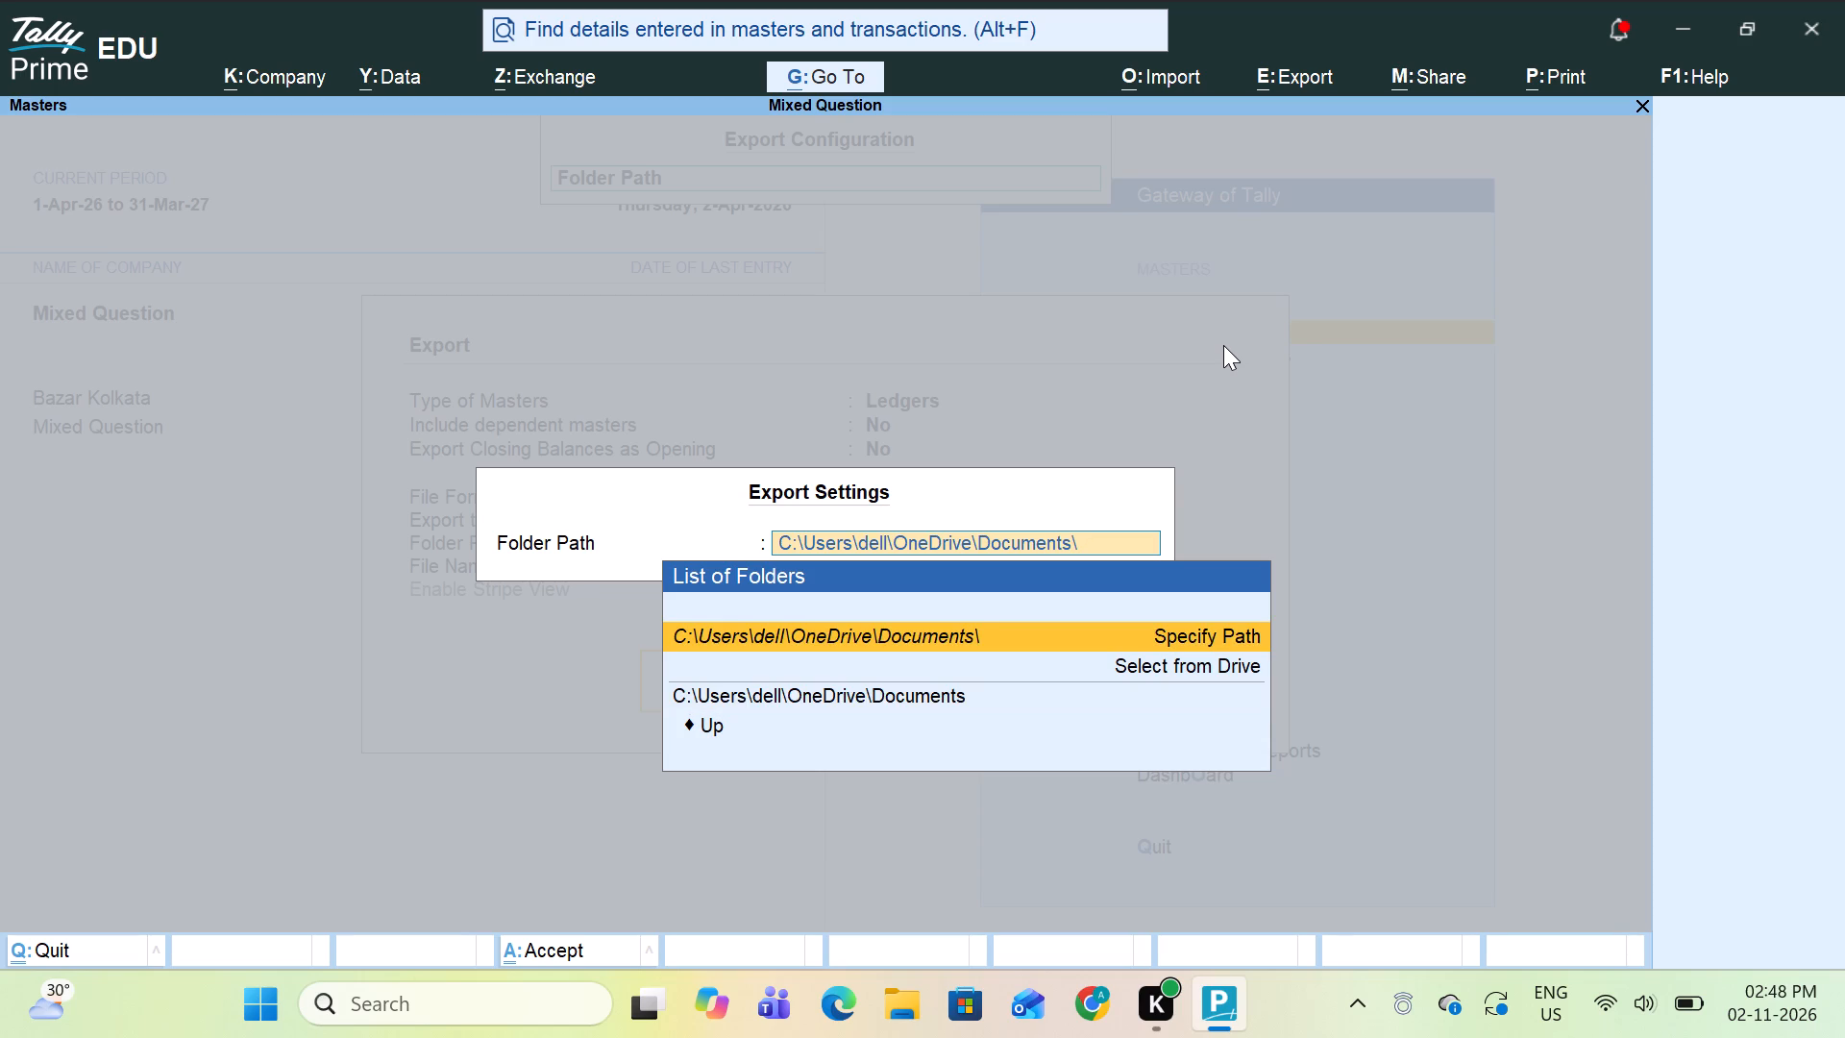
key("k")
key("BackSpace")
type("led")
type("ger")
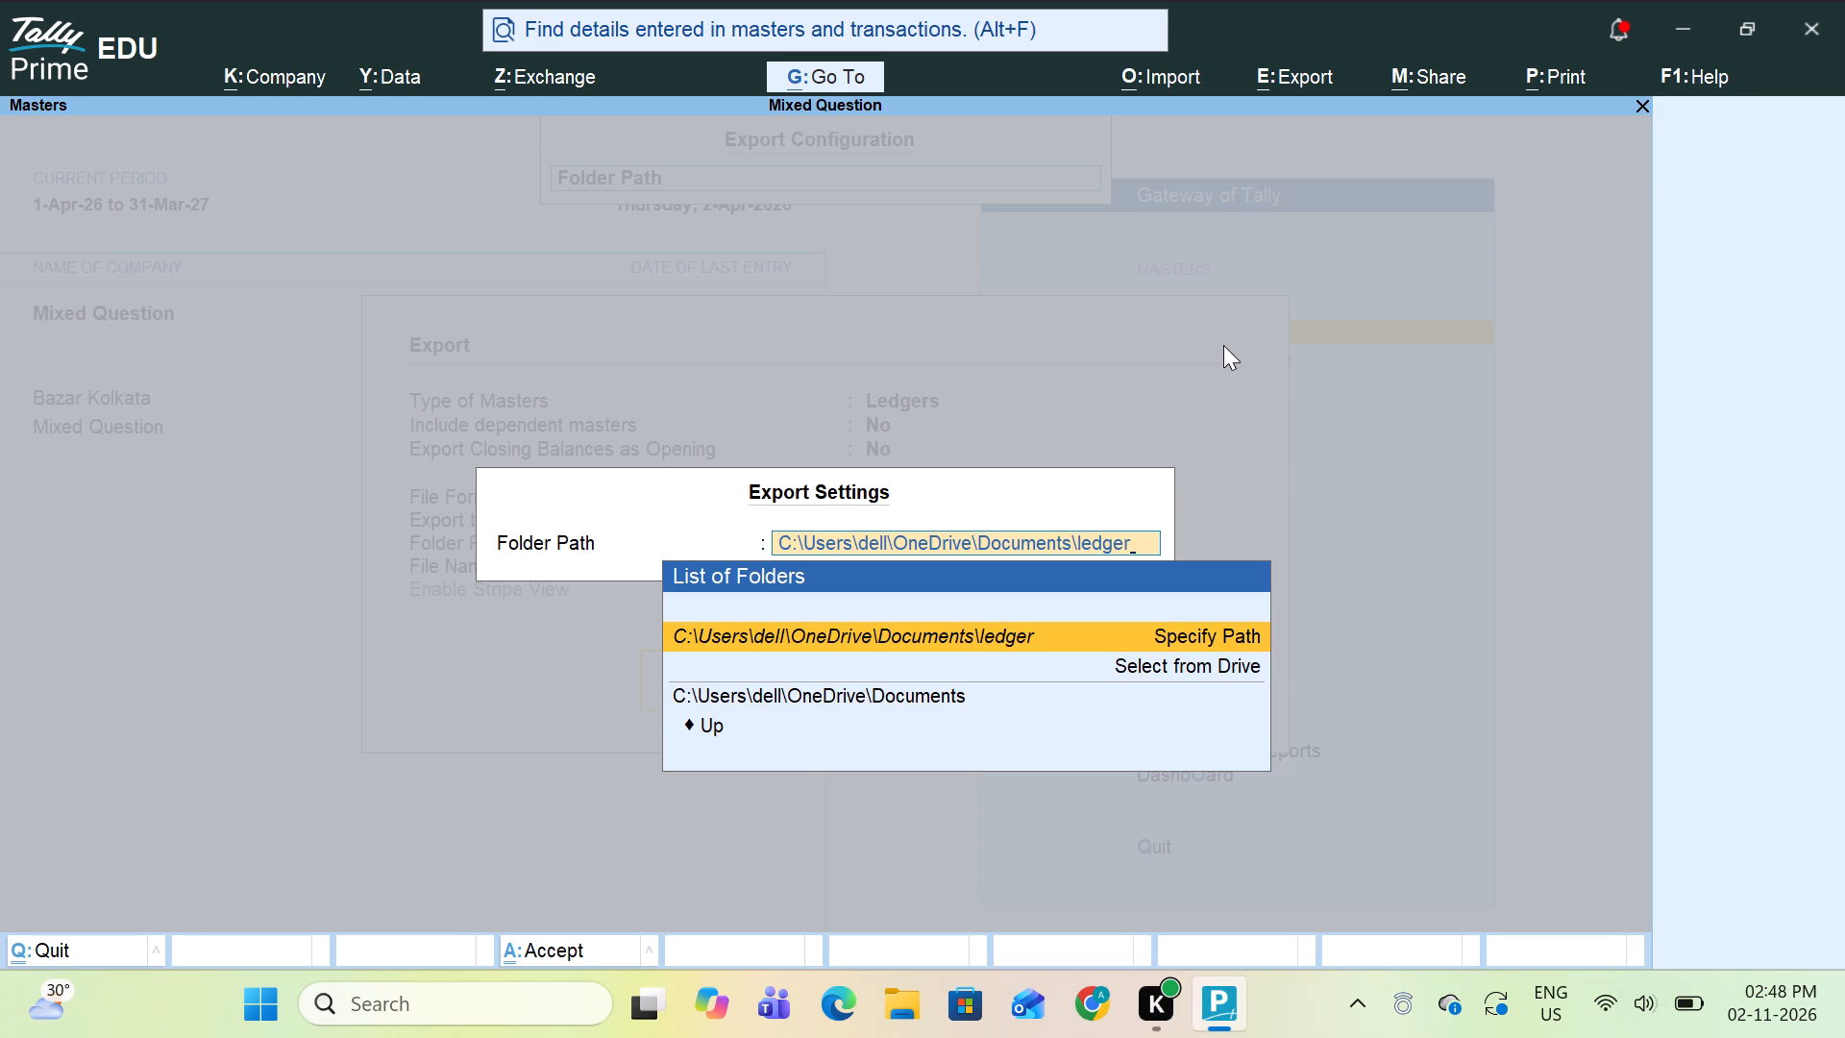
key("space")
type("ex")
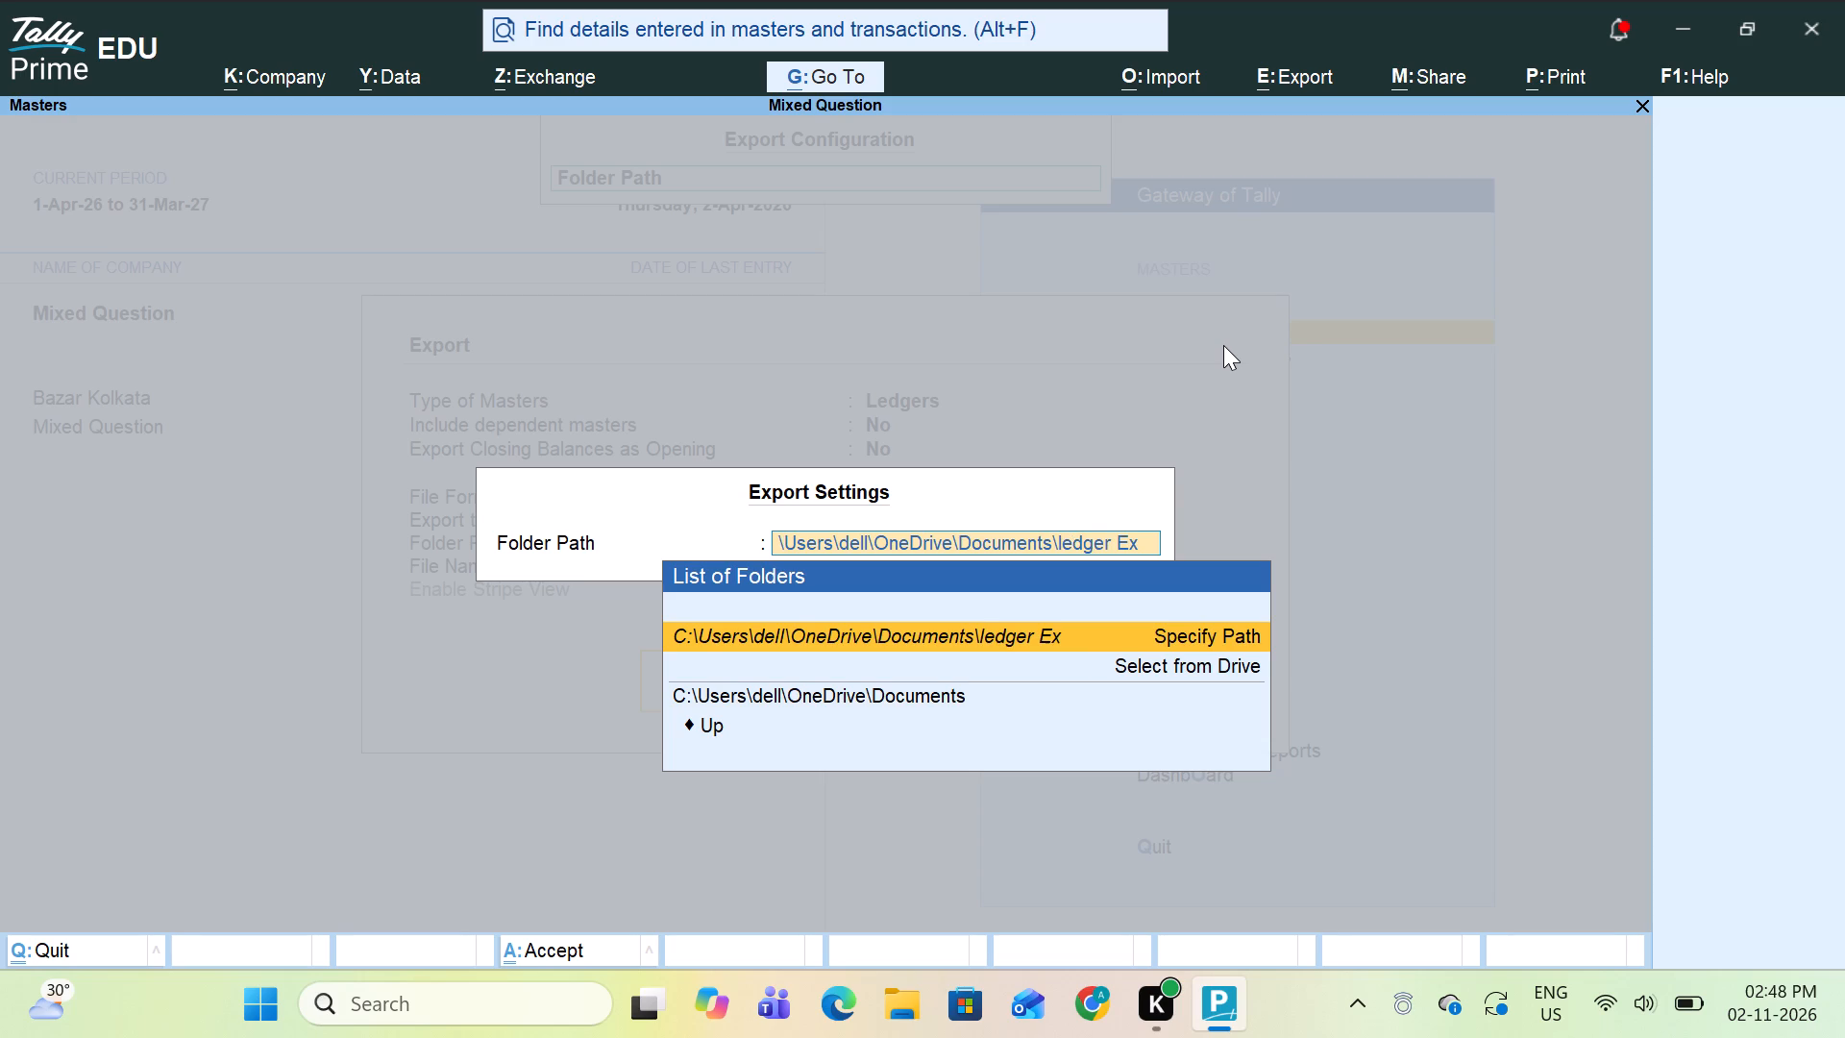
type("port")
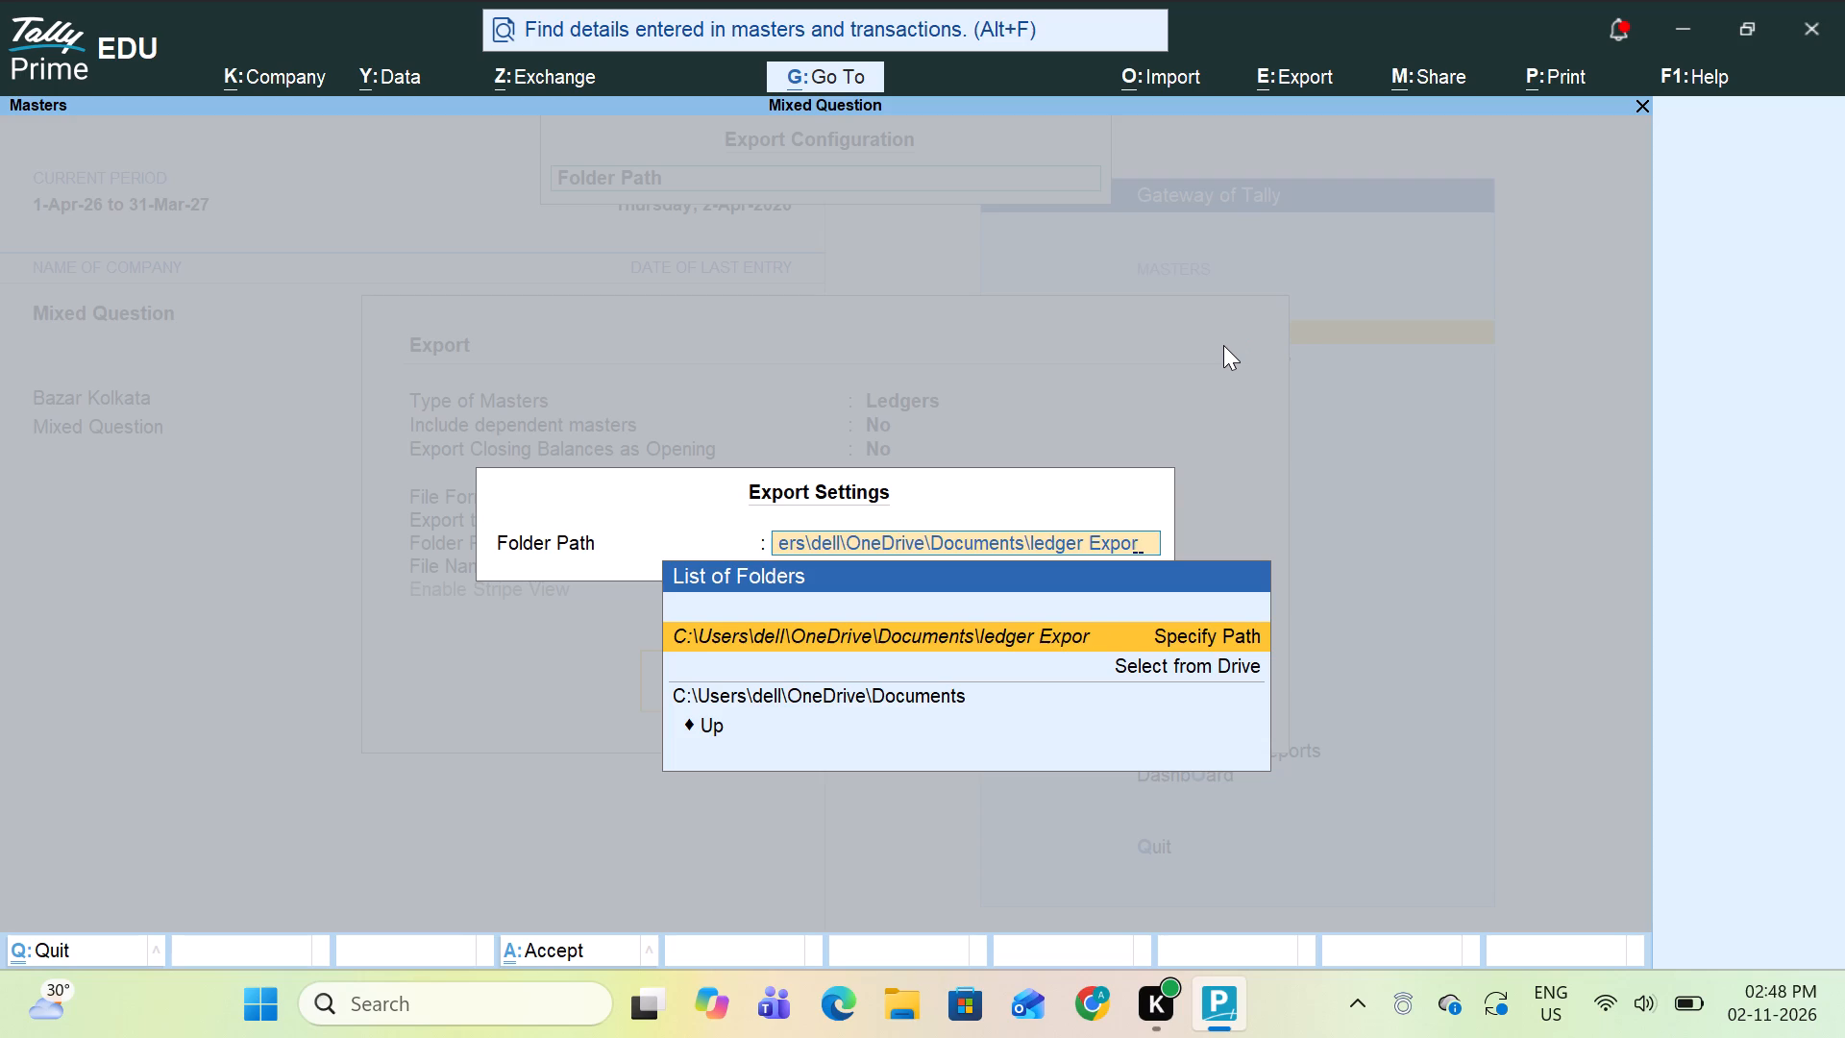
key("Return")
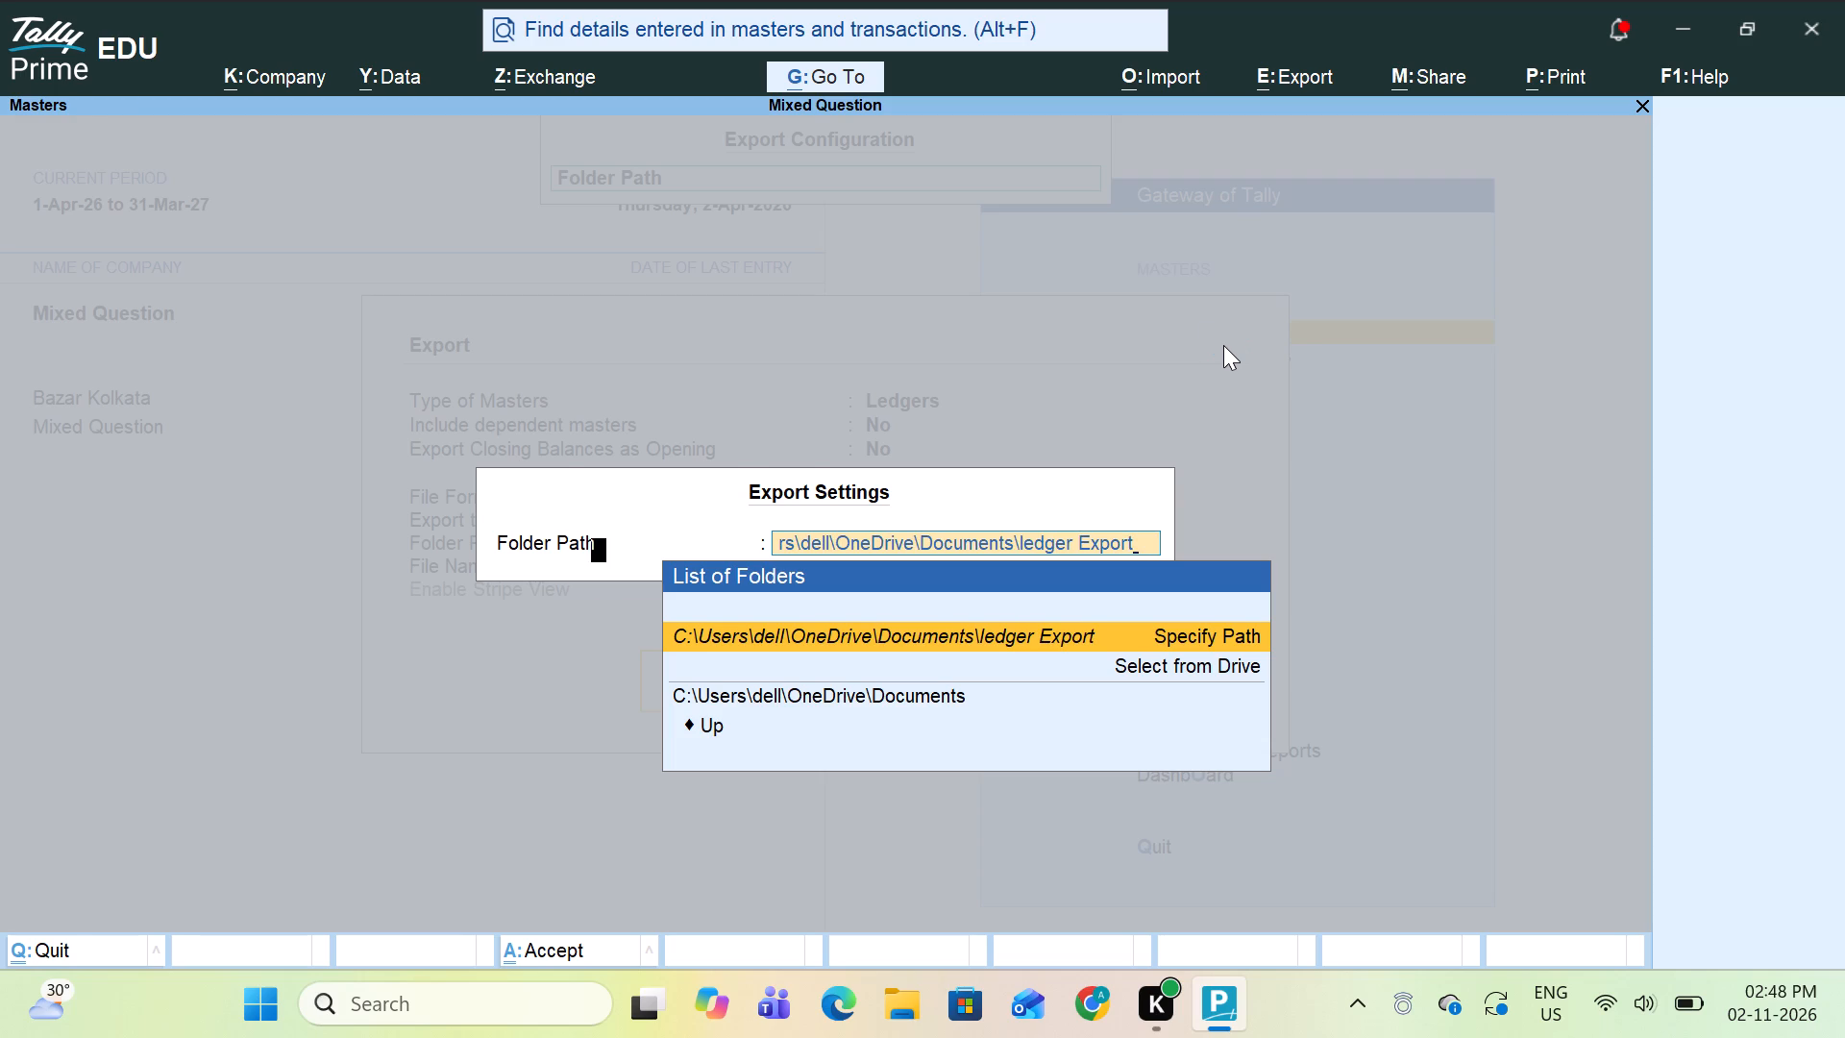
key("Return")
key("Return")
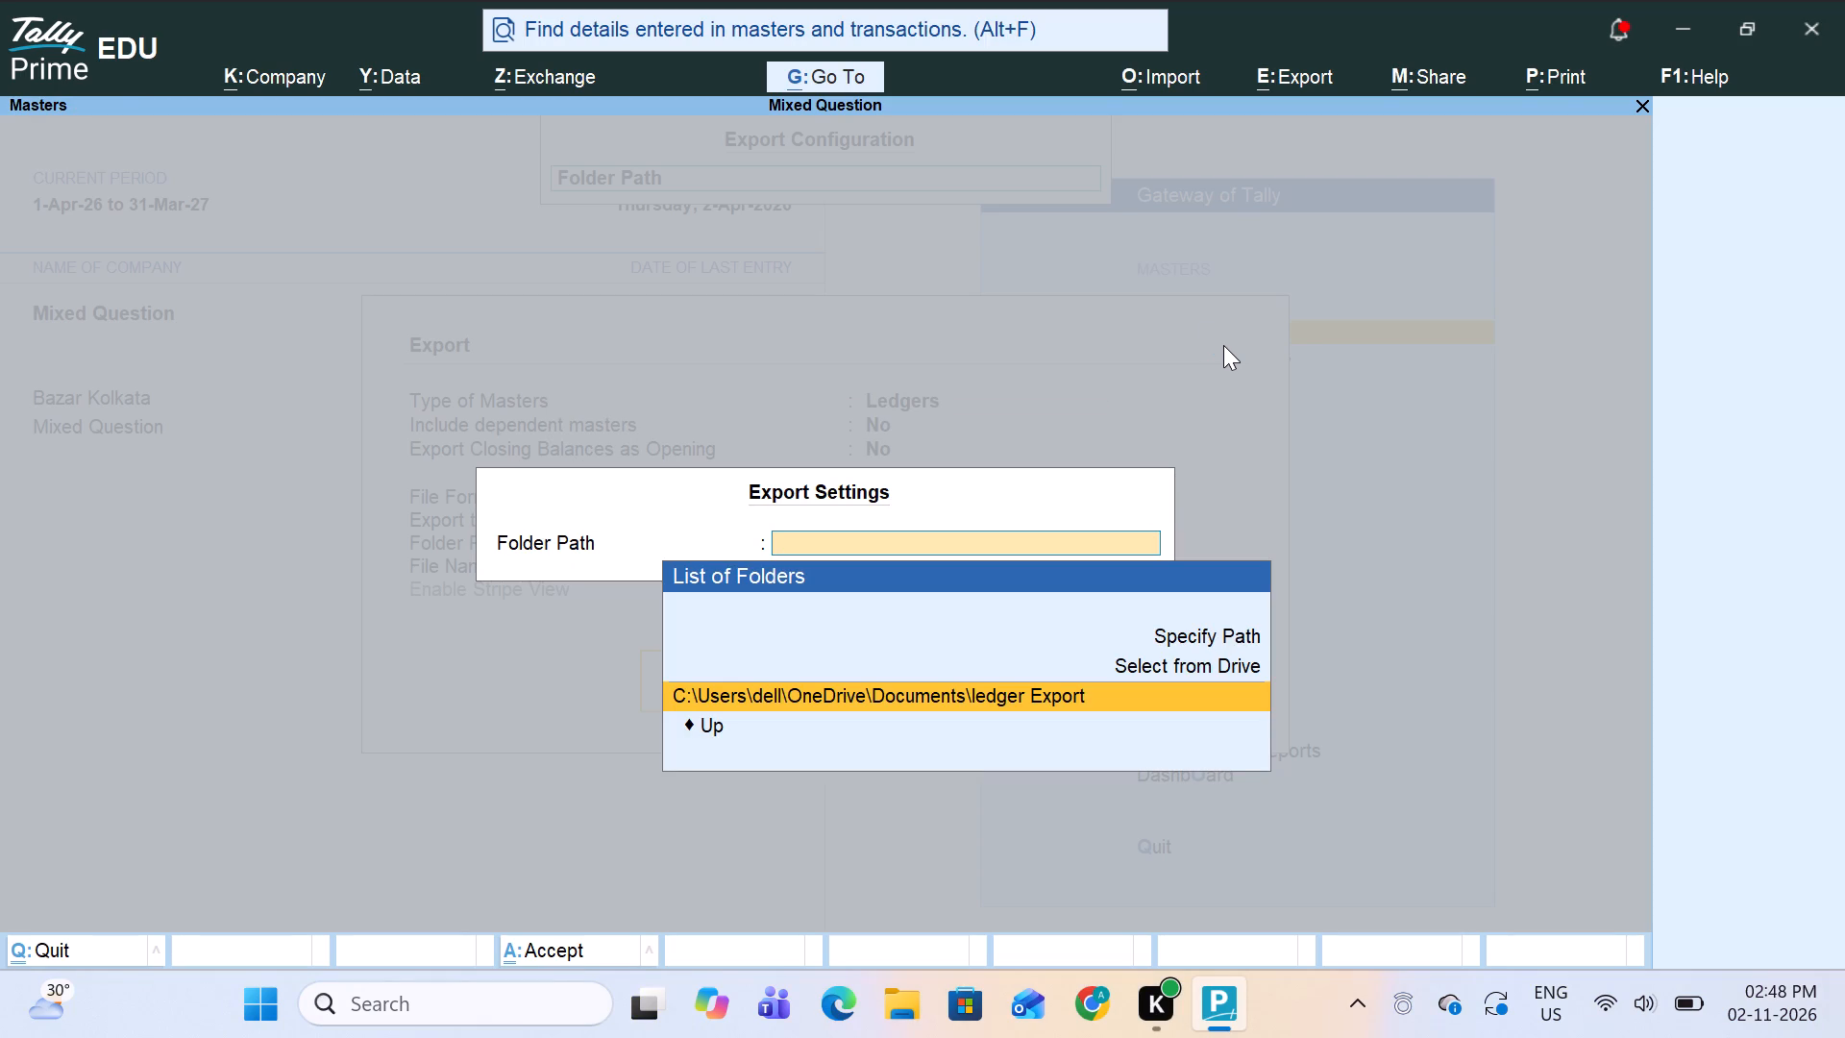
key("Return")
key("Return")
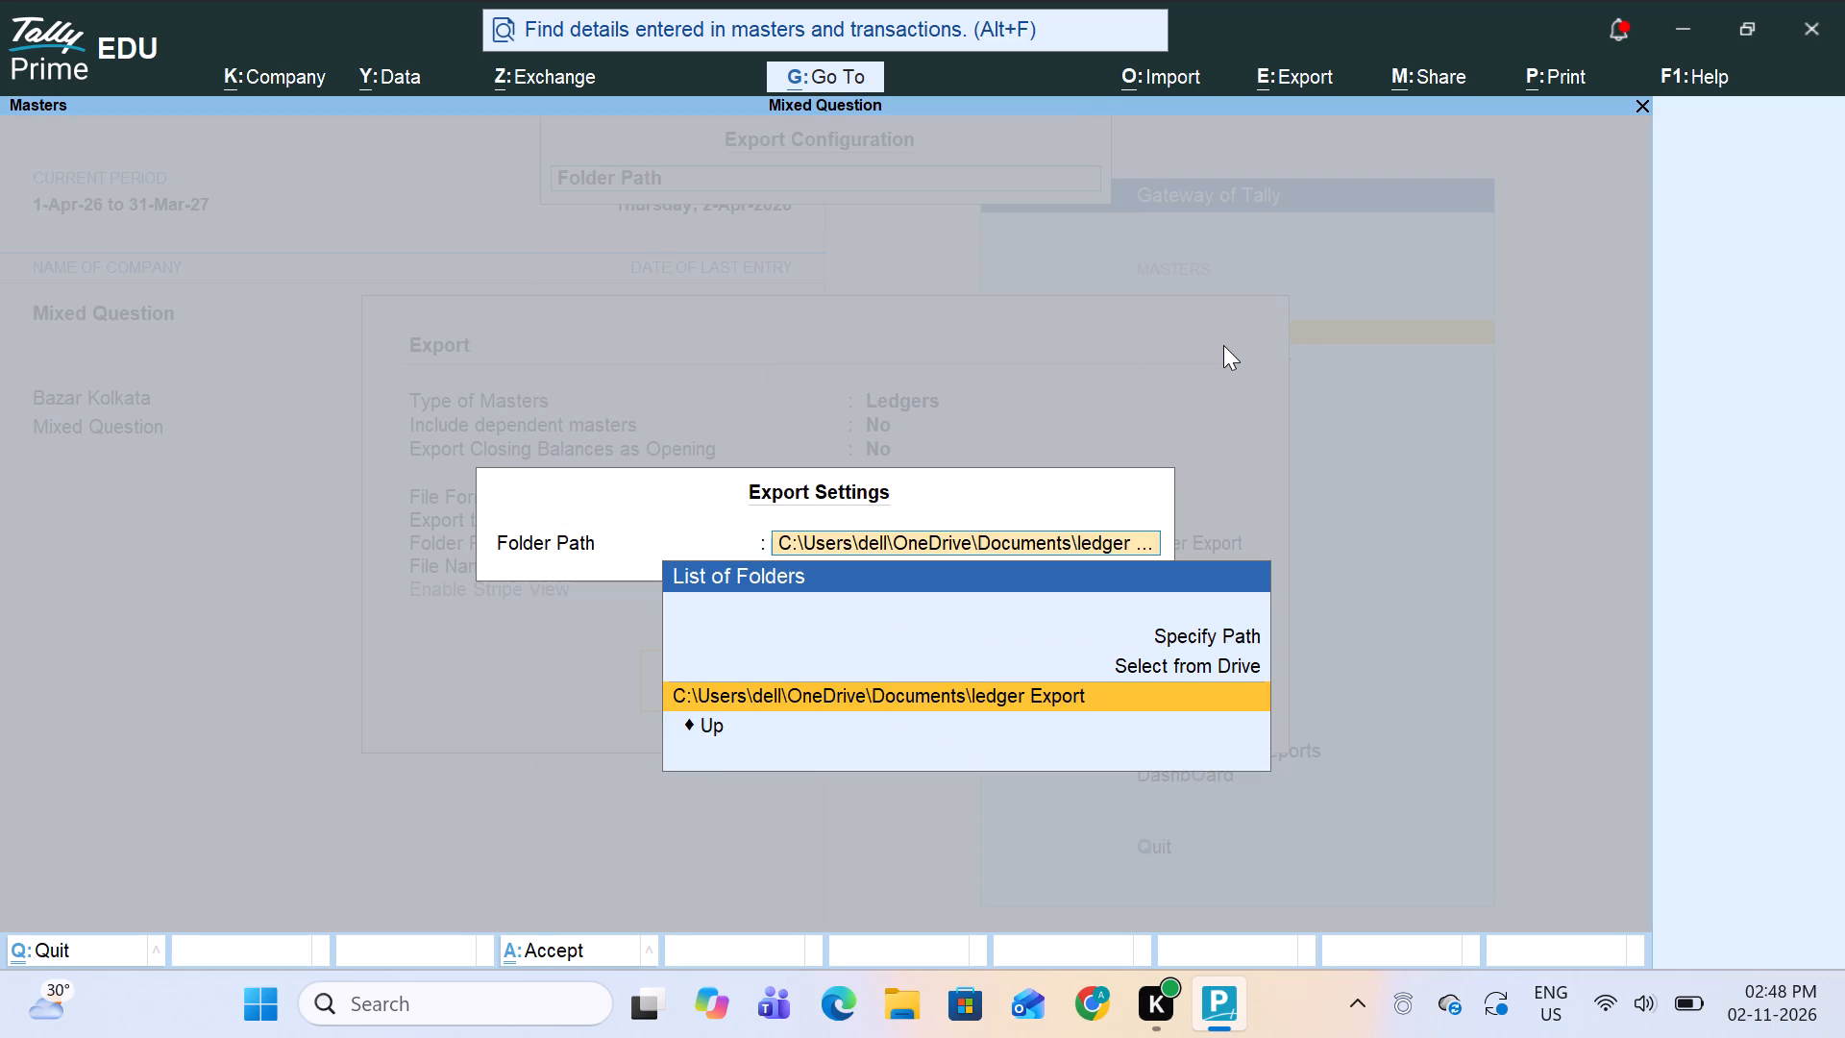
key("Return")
Open the export's File Name setting for editing.
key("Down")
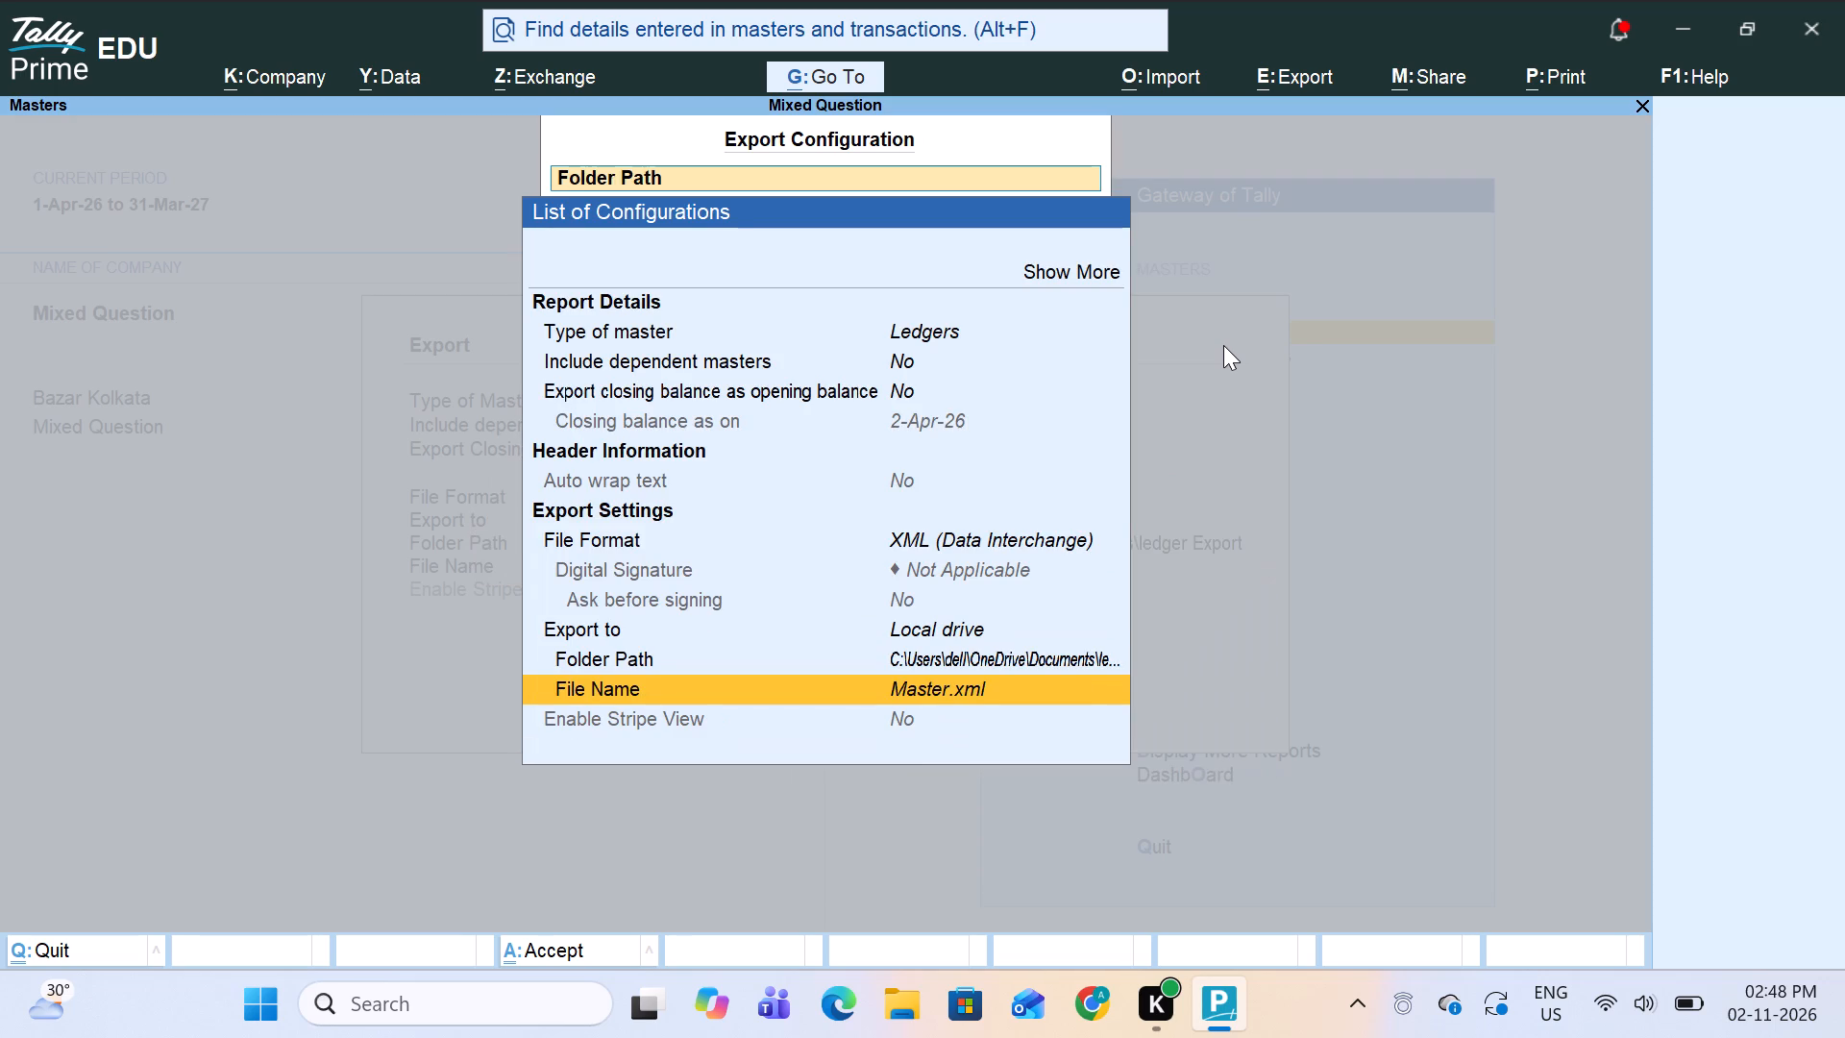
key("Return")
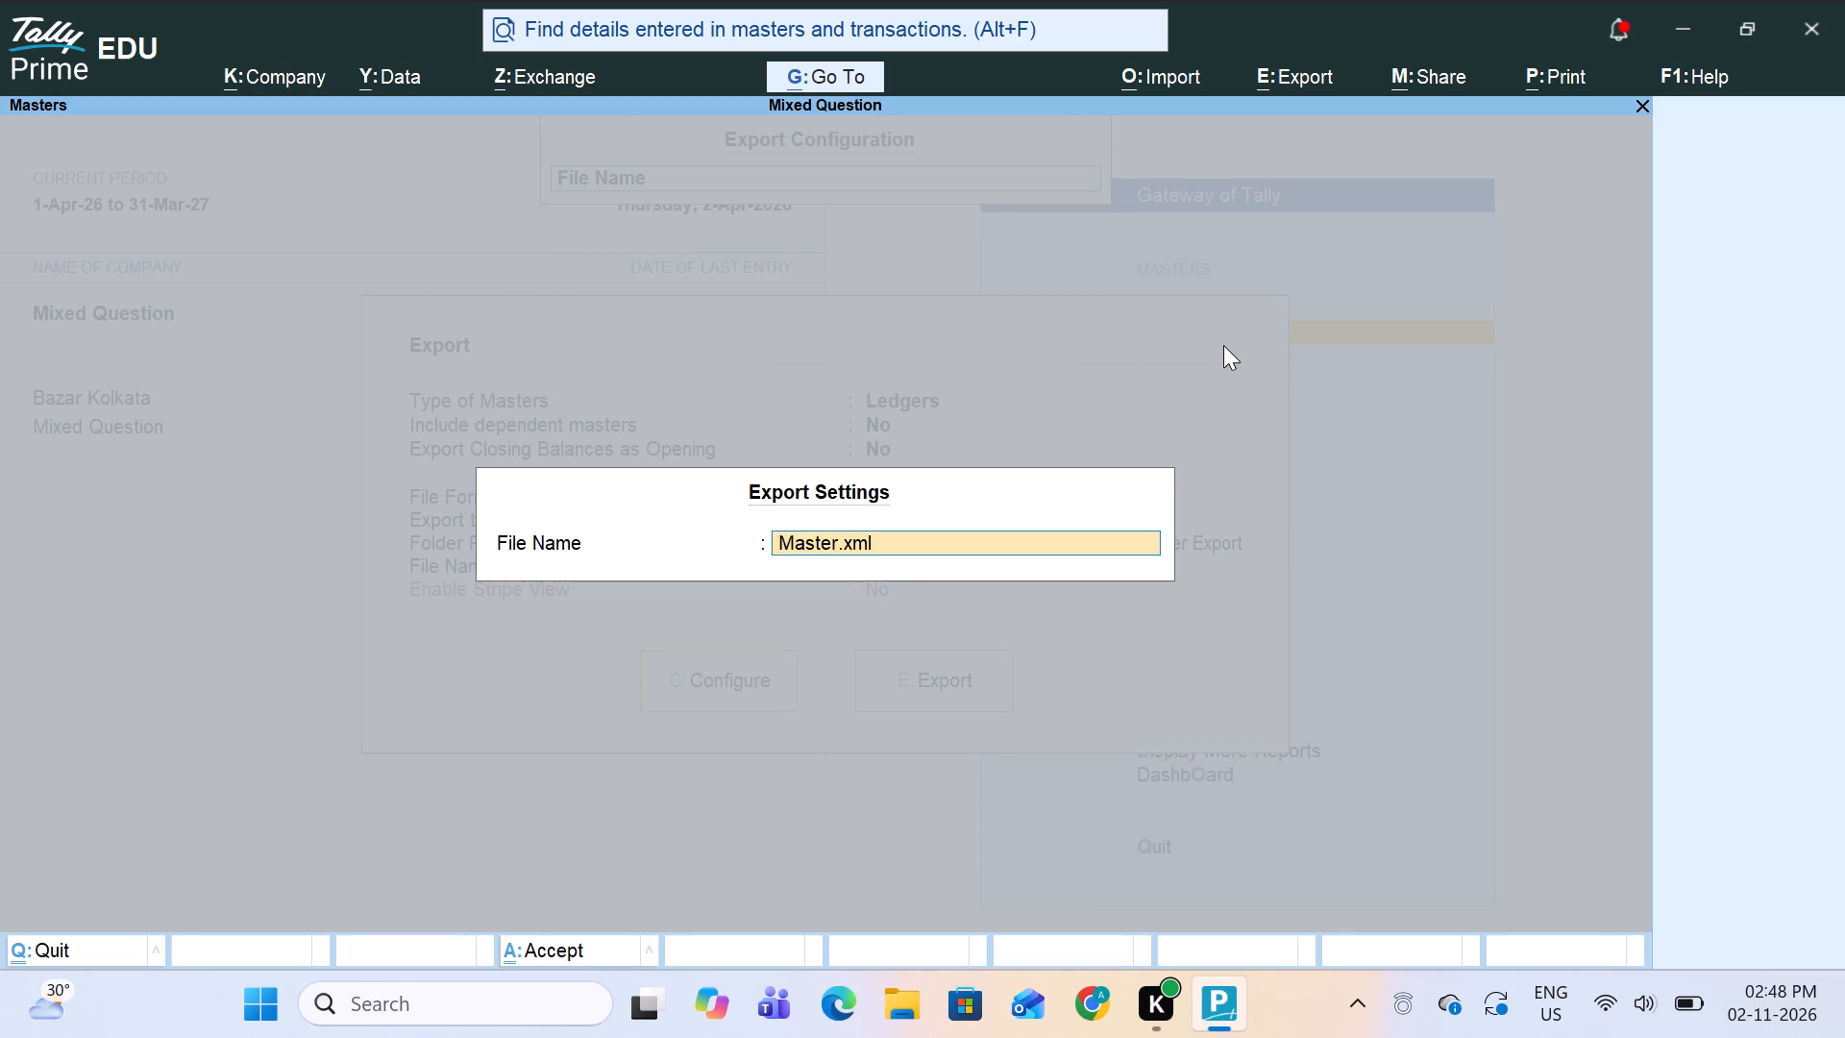
Set the export file name to Ledger.xml and accept the export configuration.
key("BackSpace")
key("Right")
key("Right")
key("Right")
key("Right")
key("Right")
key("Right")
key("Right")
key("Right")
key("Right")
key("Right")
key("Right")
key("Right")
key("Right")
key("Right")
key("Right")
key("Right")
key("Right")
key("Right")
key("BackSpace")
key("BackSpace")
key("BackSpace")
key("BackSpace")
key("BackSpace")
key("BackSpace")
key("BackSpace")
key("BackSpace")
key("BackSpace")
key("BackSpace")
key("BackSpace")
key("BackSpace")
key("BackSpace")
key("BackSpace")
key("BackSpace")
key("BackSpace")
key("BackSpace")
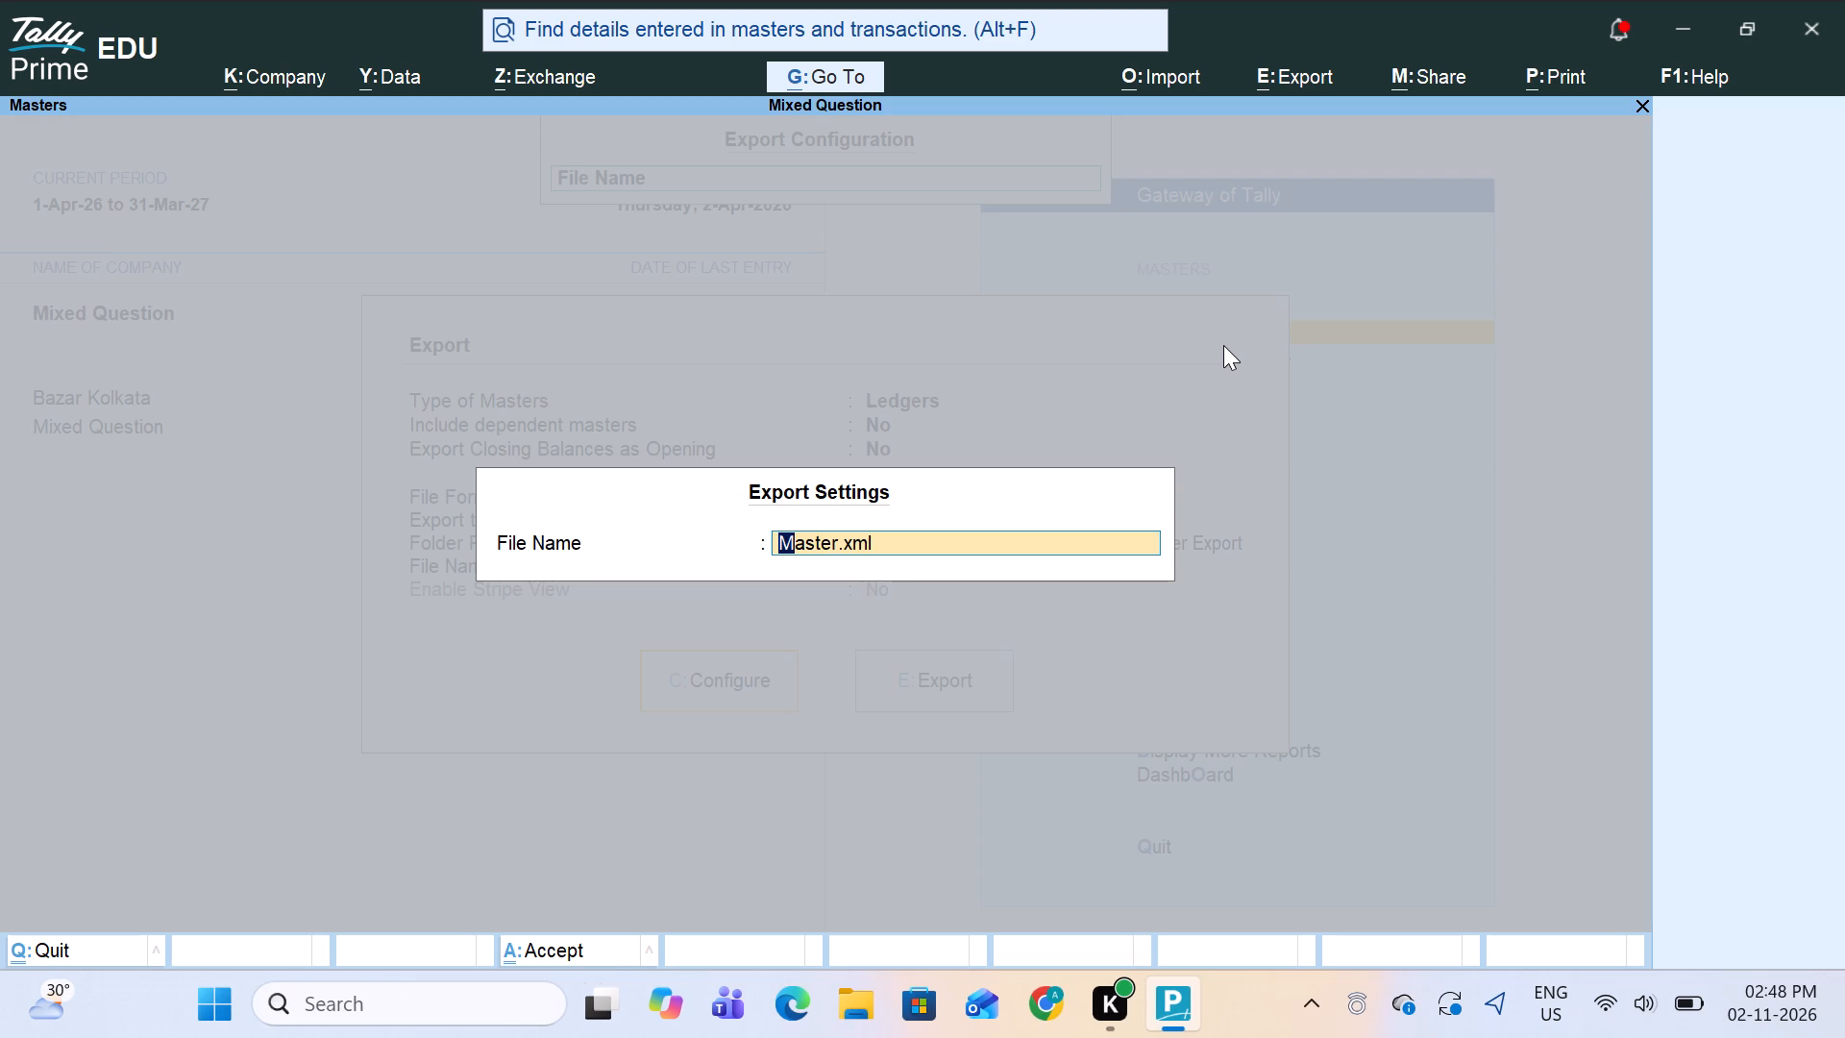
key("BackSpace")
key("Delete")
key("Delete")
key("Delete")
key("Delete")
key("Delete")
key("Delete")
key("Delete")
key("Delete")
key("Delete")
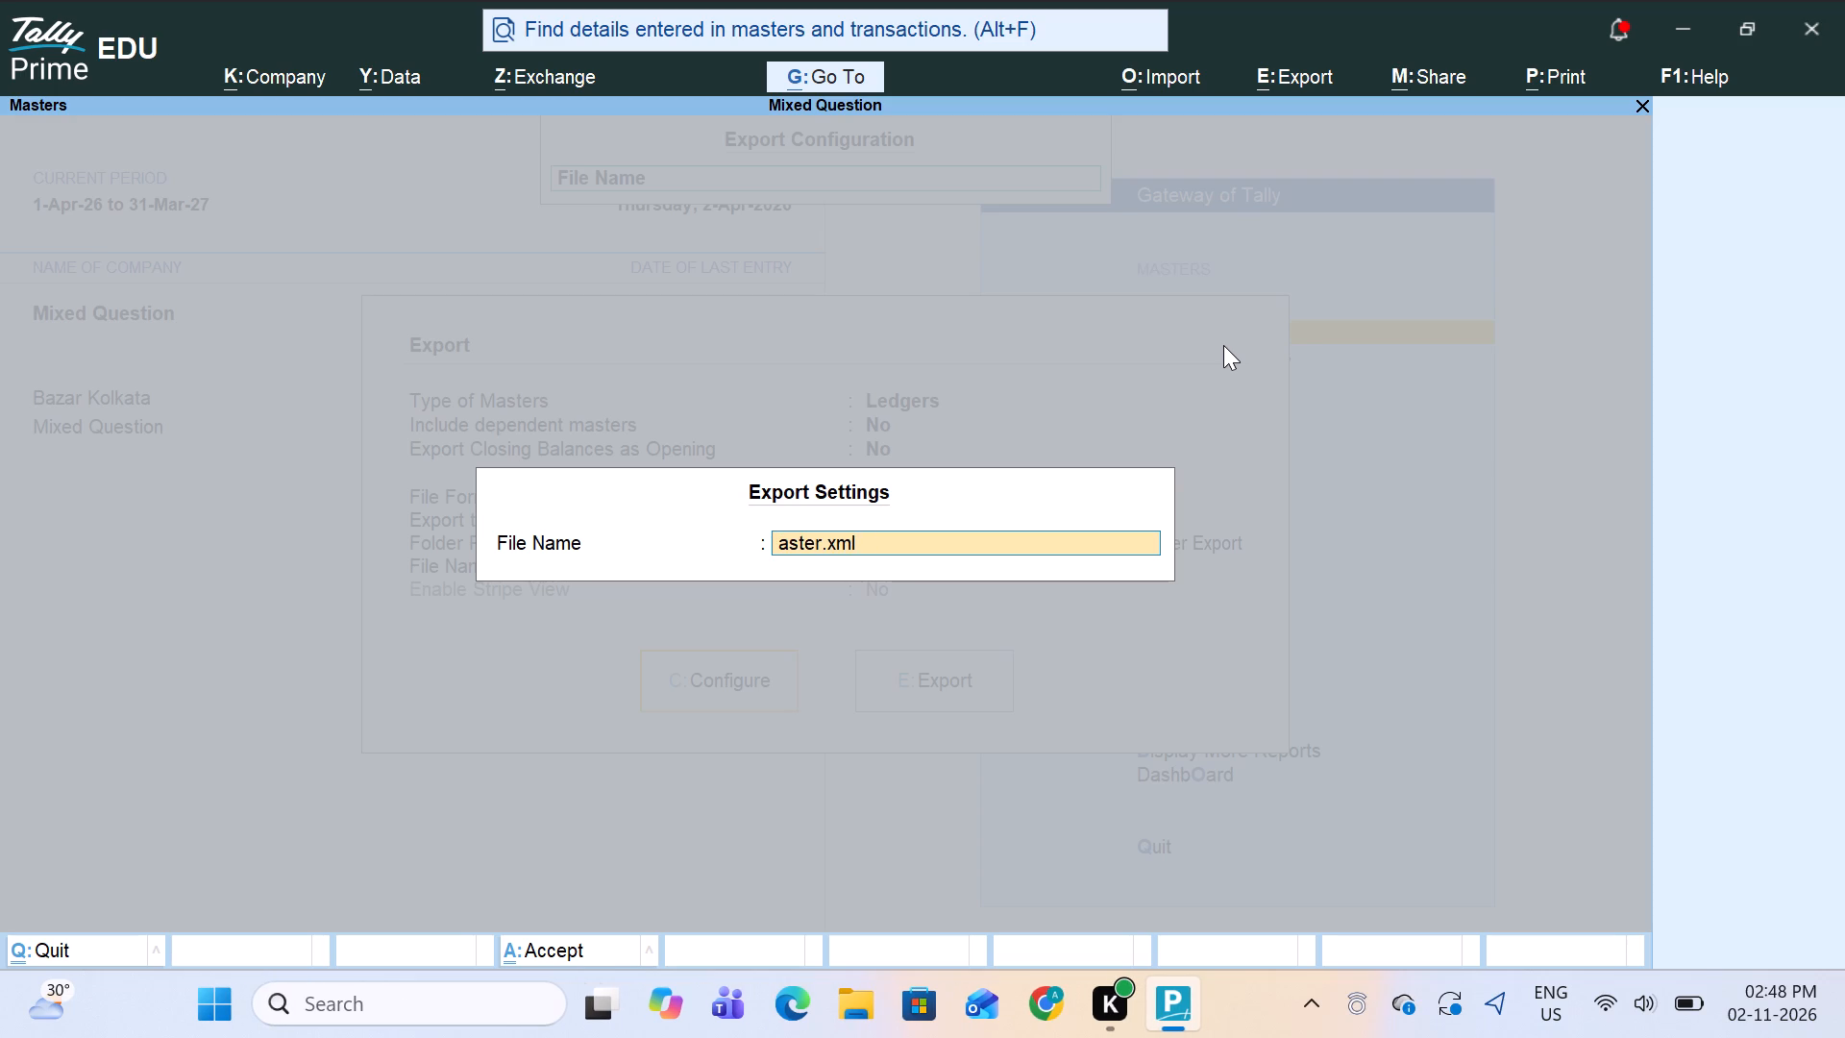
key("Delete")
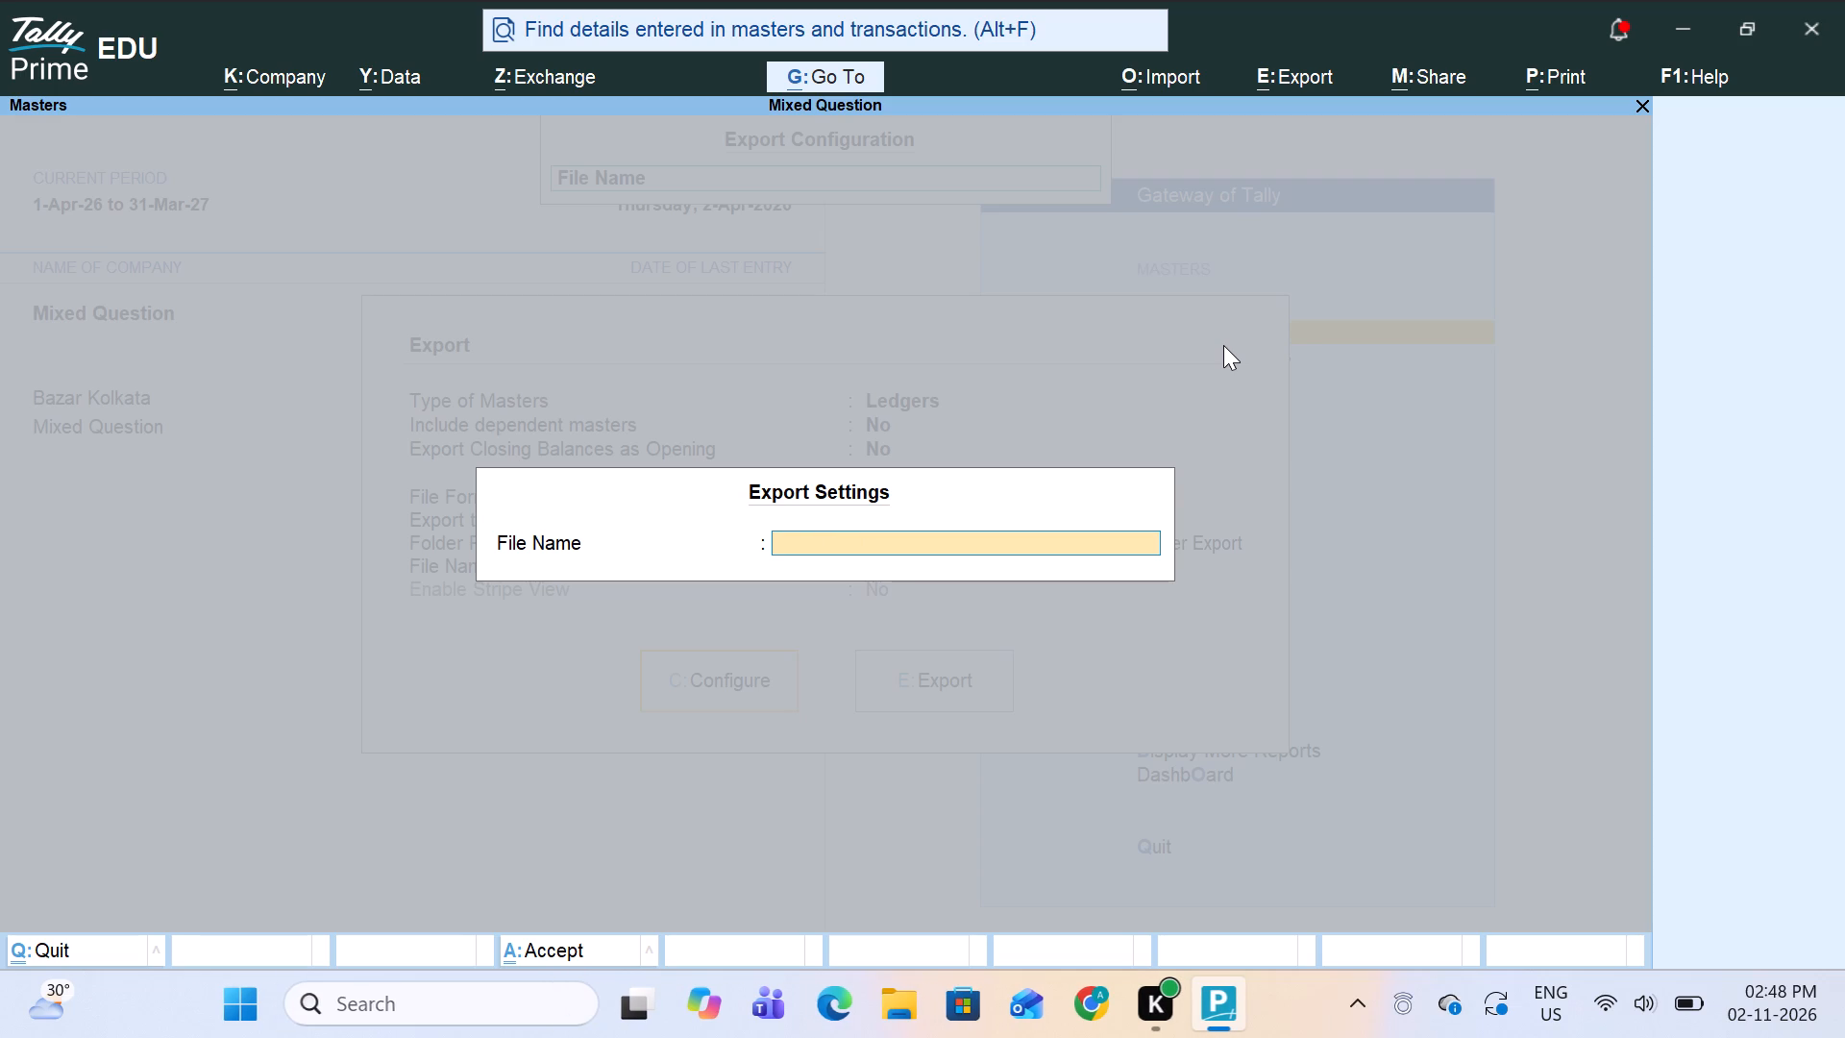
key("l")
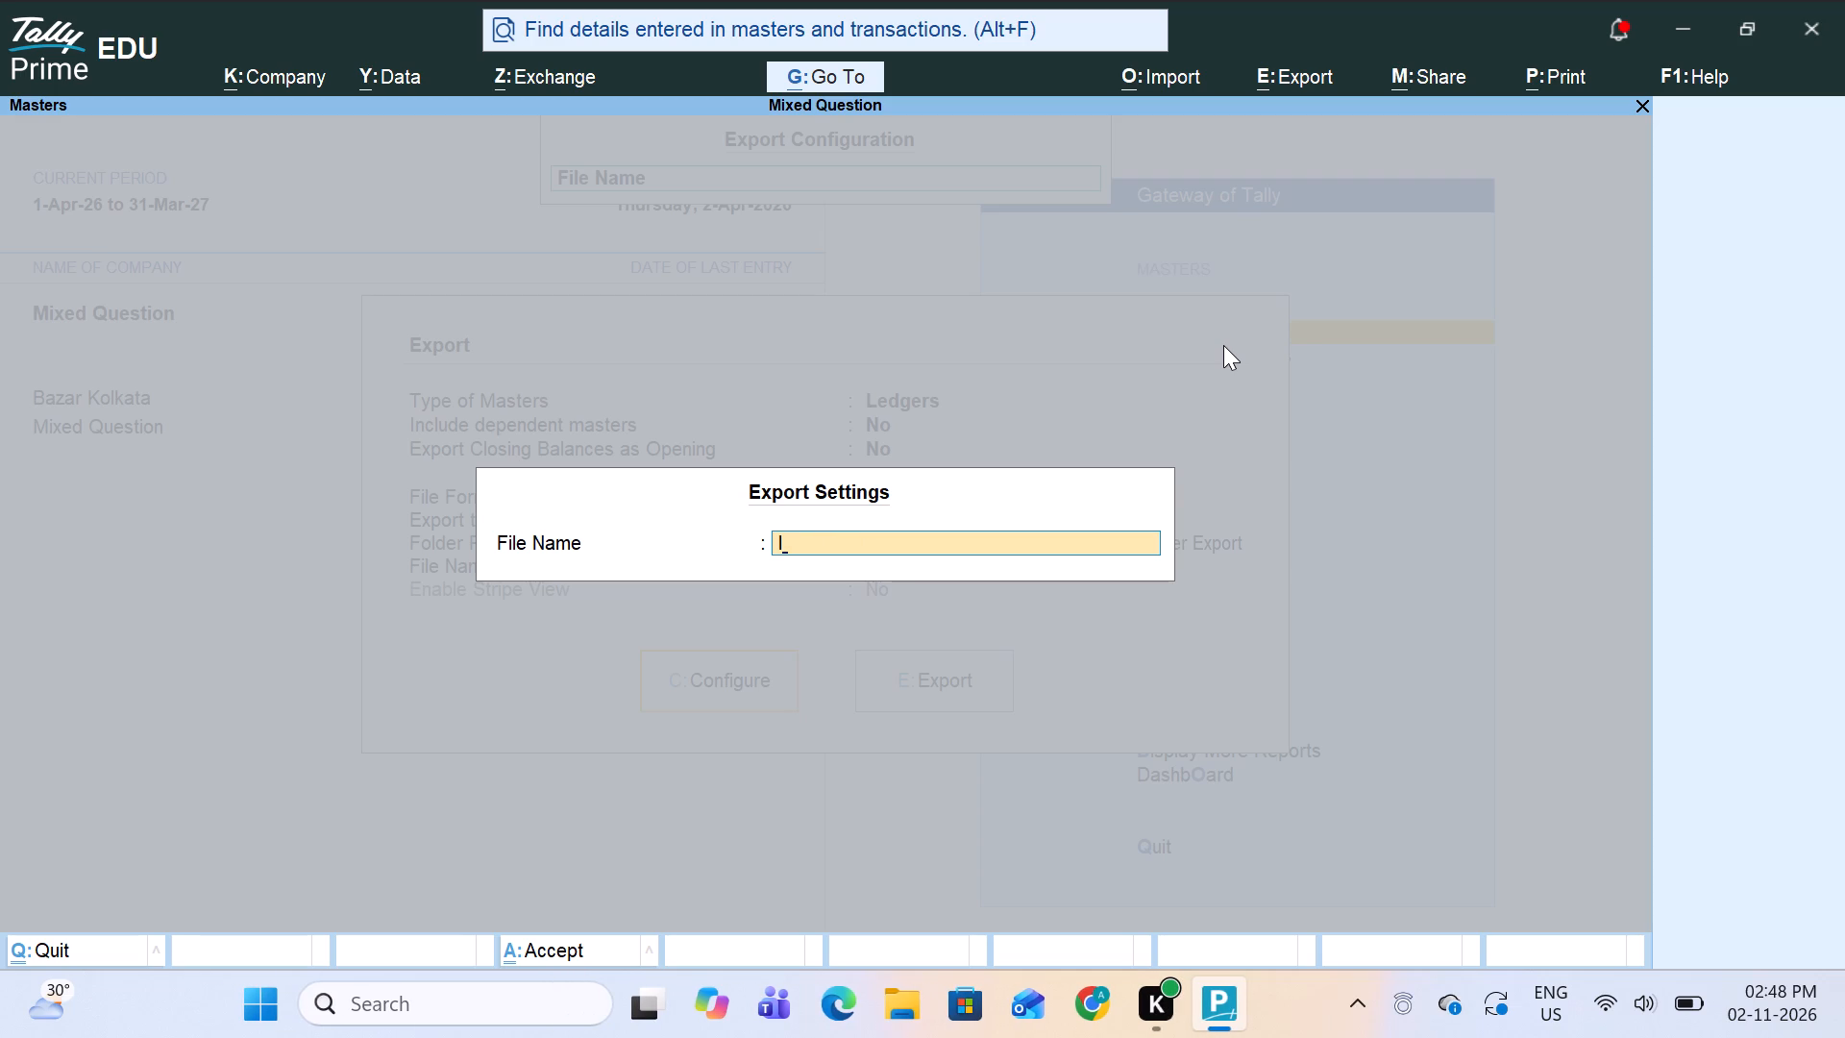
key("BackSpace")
type("Lead")
key("BackSpace")
key("BackSpace")
type("dgr")
key("BackSpace")
type("er")
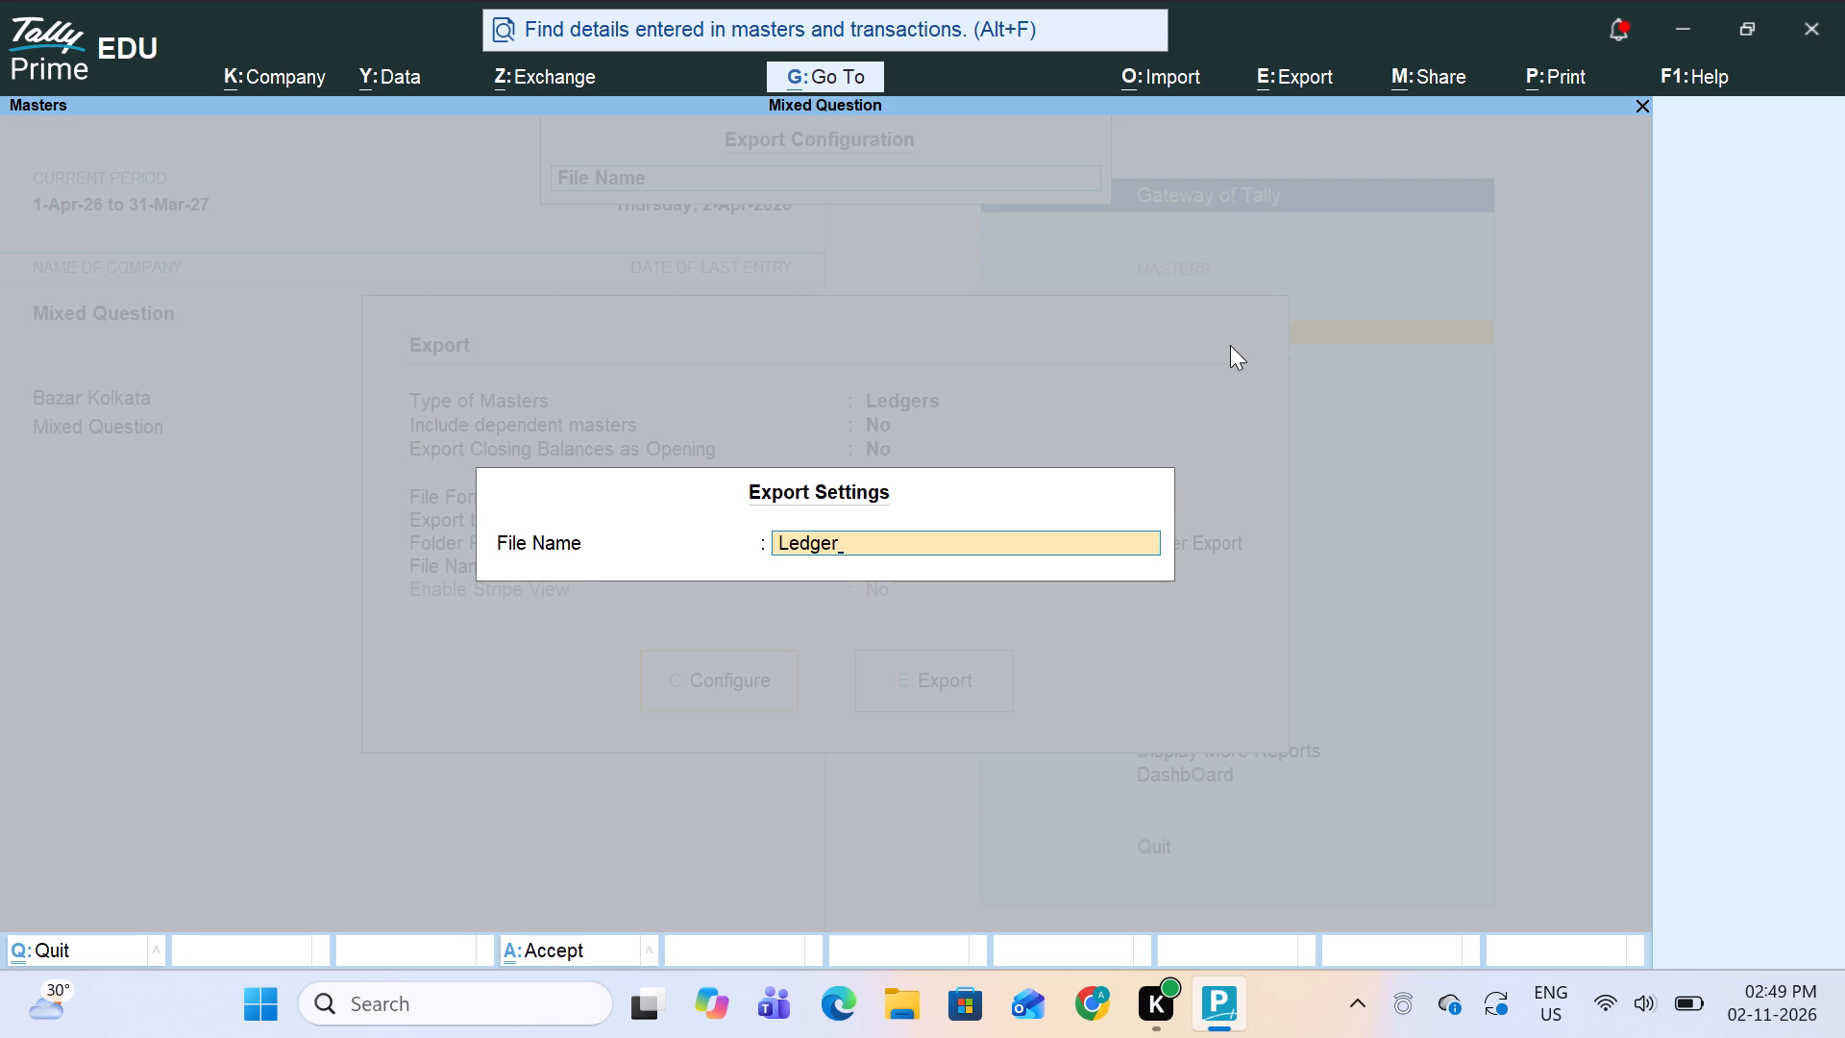
key("period")
type("xml")
key("Return")
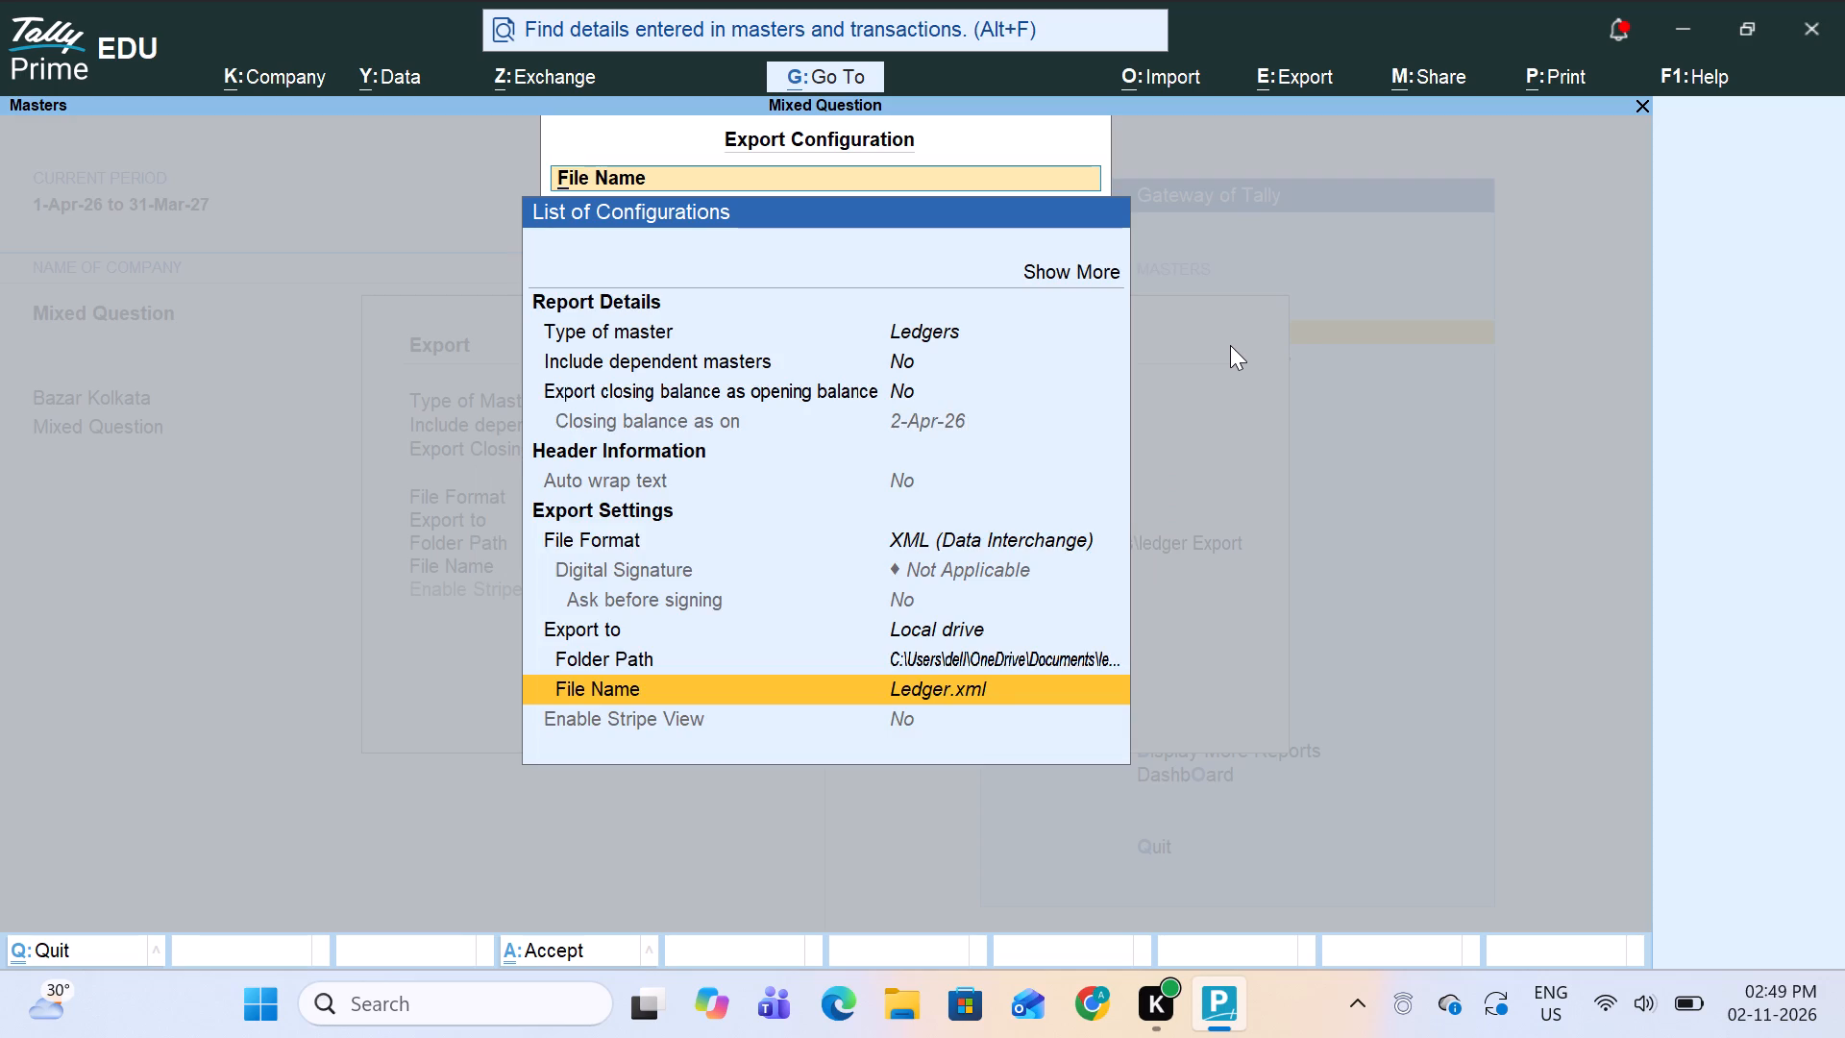
key("Return")
key("Return")
key("ctrl+a")
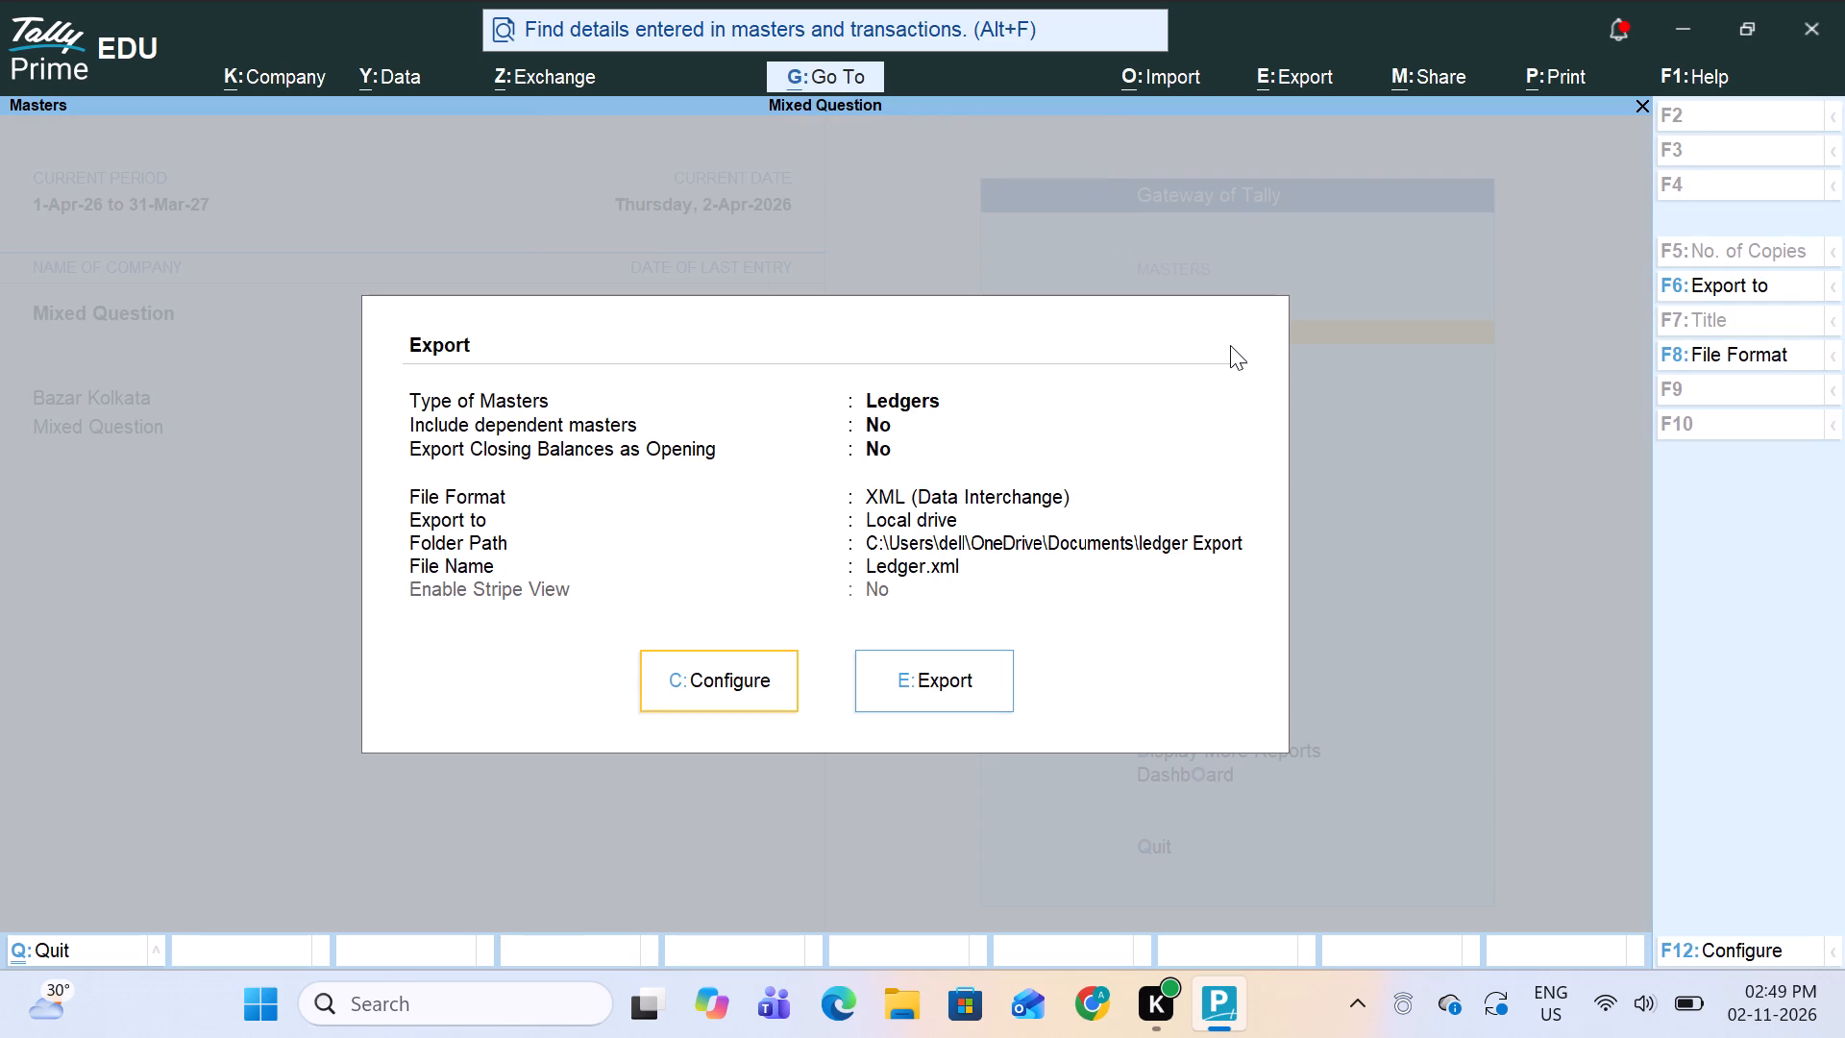
Export the Ledgers masters as Ledger.xml in XML (Data Interchange) format to the ledger Export folder.
key("Right")
key("Return")
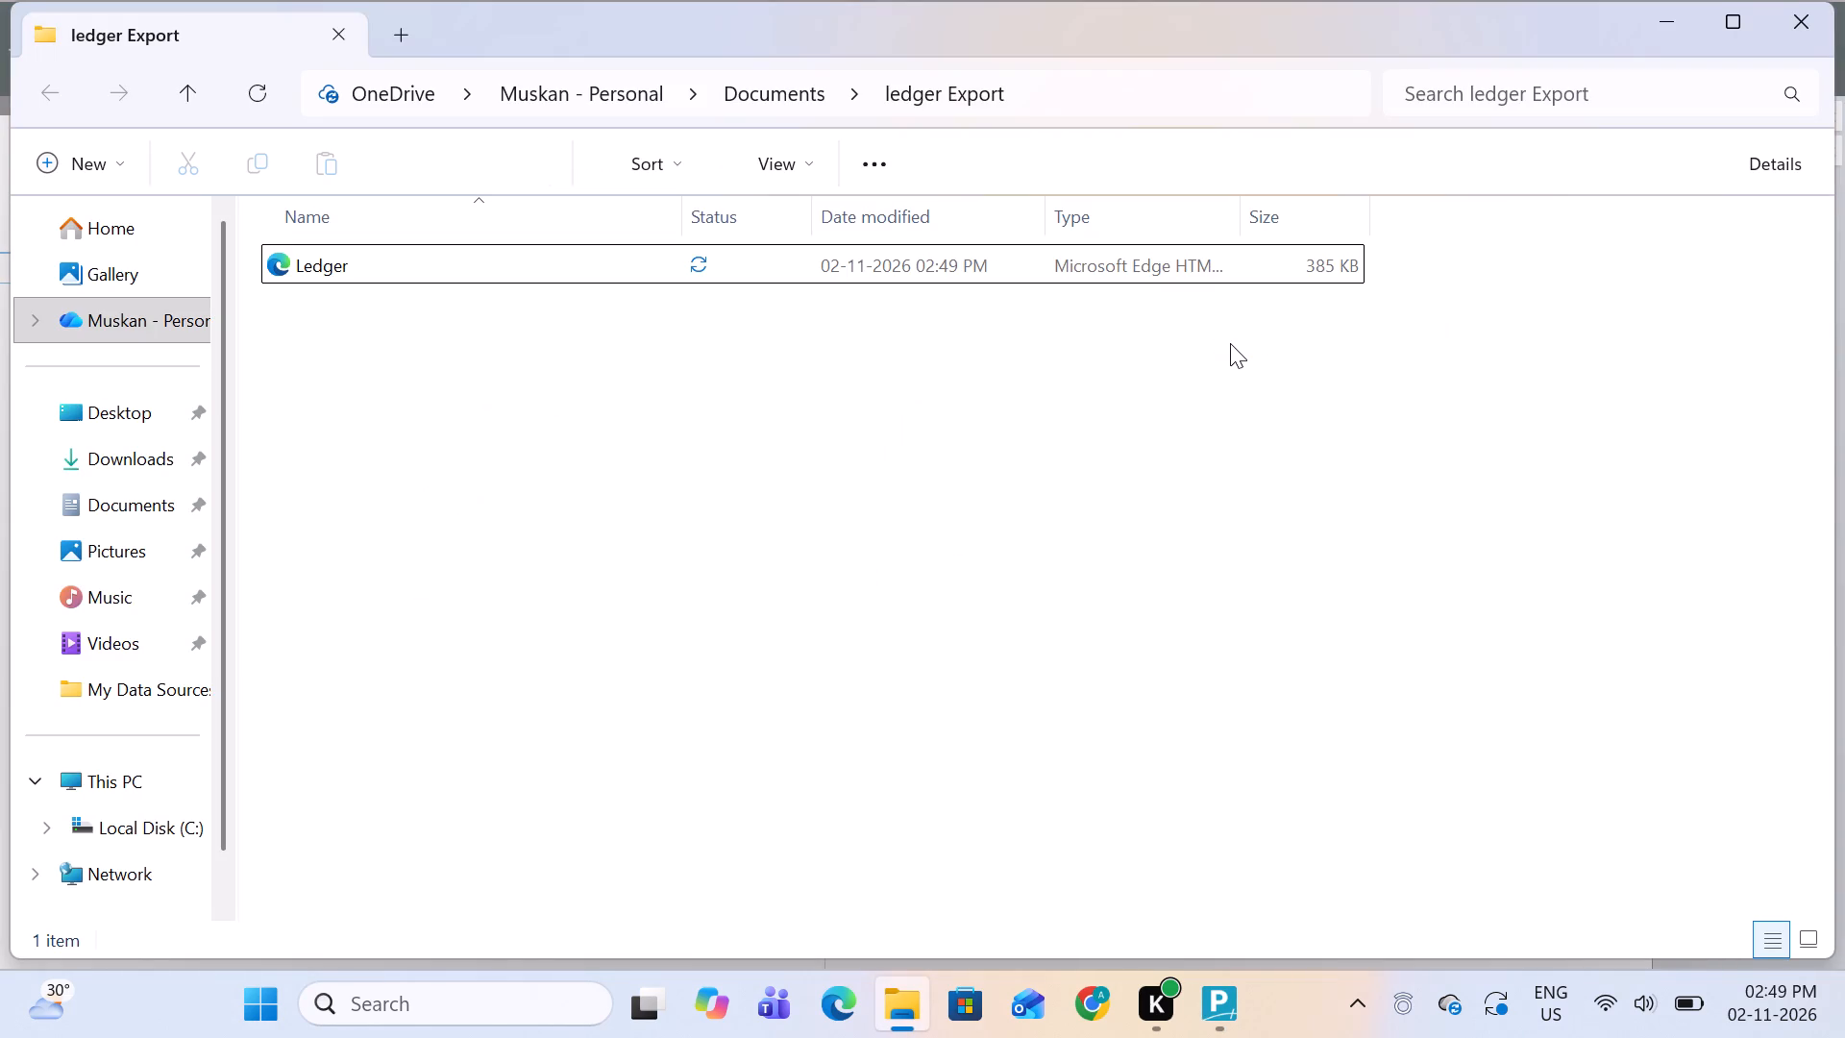
Inspect the exported Ledger file in Microsoft Edge, reopening it once, and close the browser and File Explorer windows.
key("Down")
key("Return")
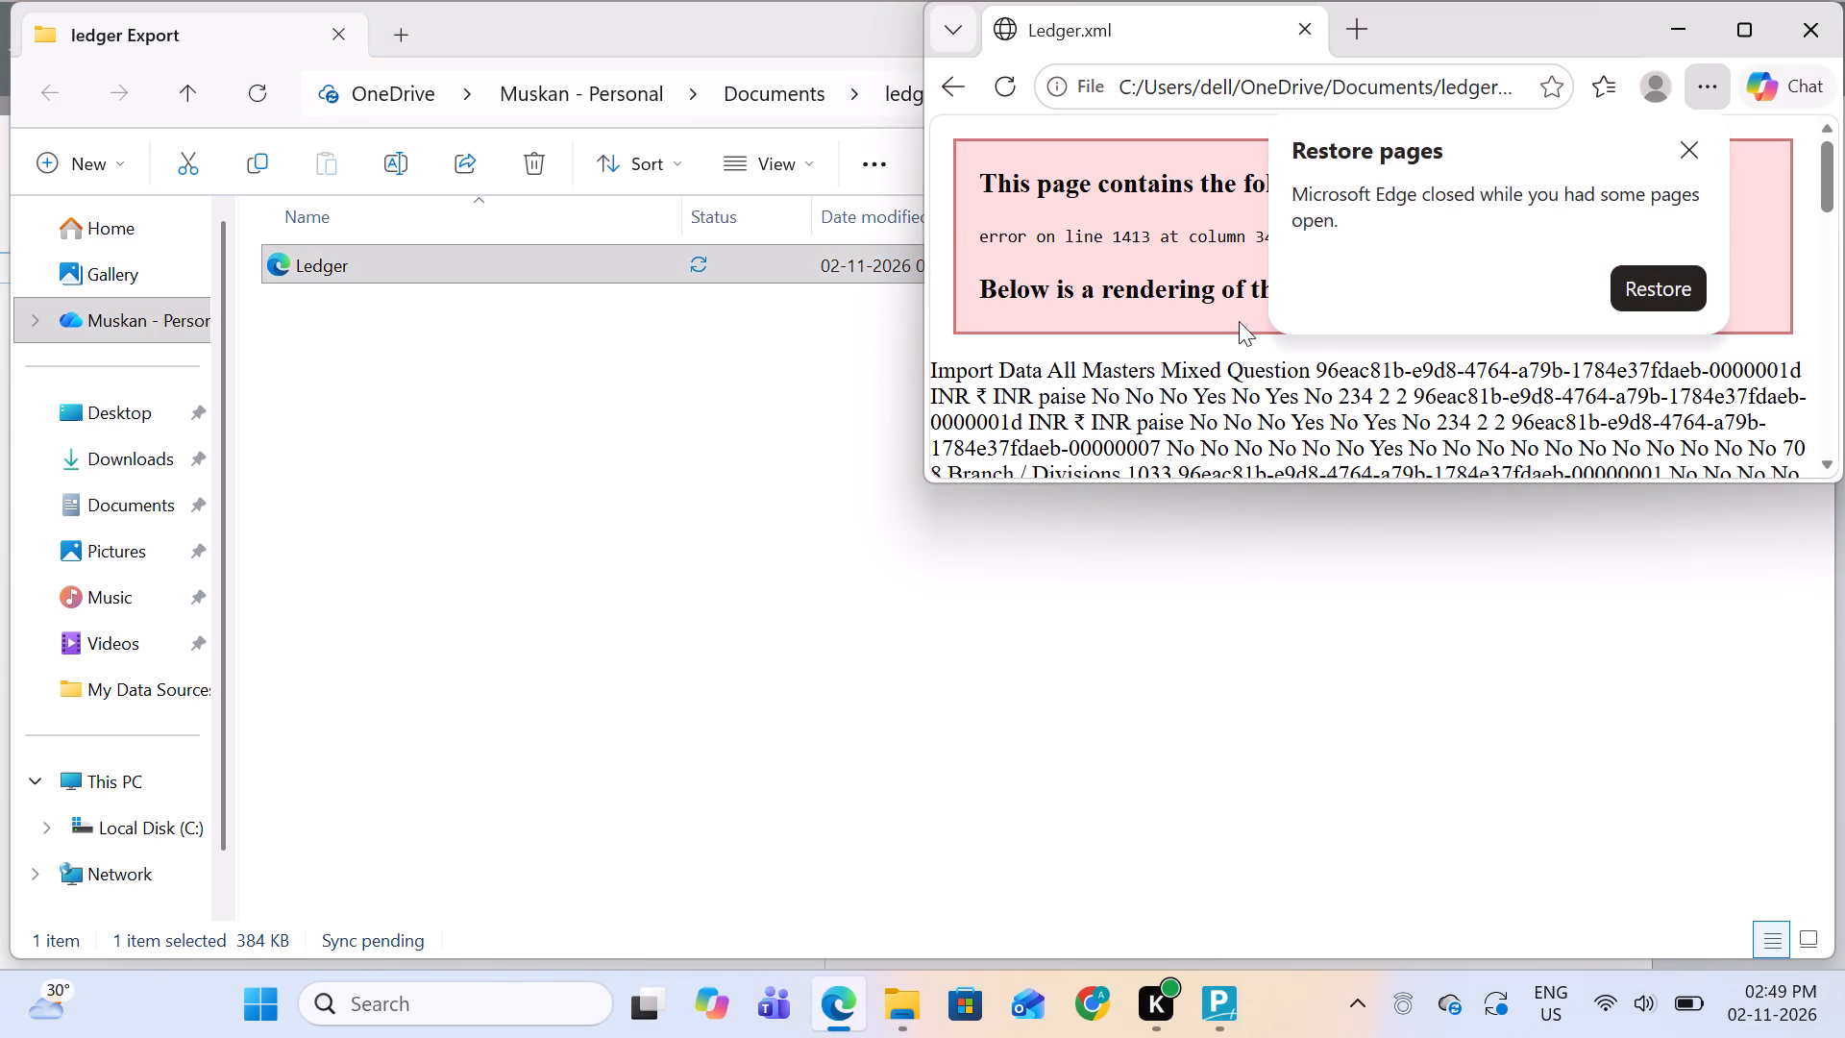
left_click(1687, 145)
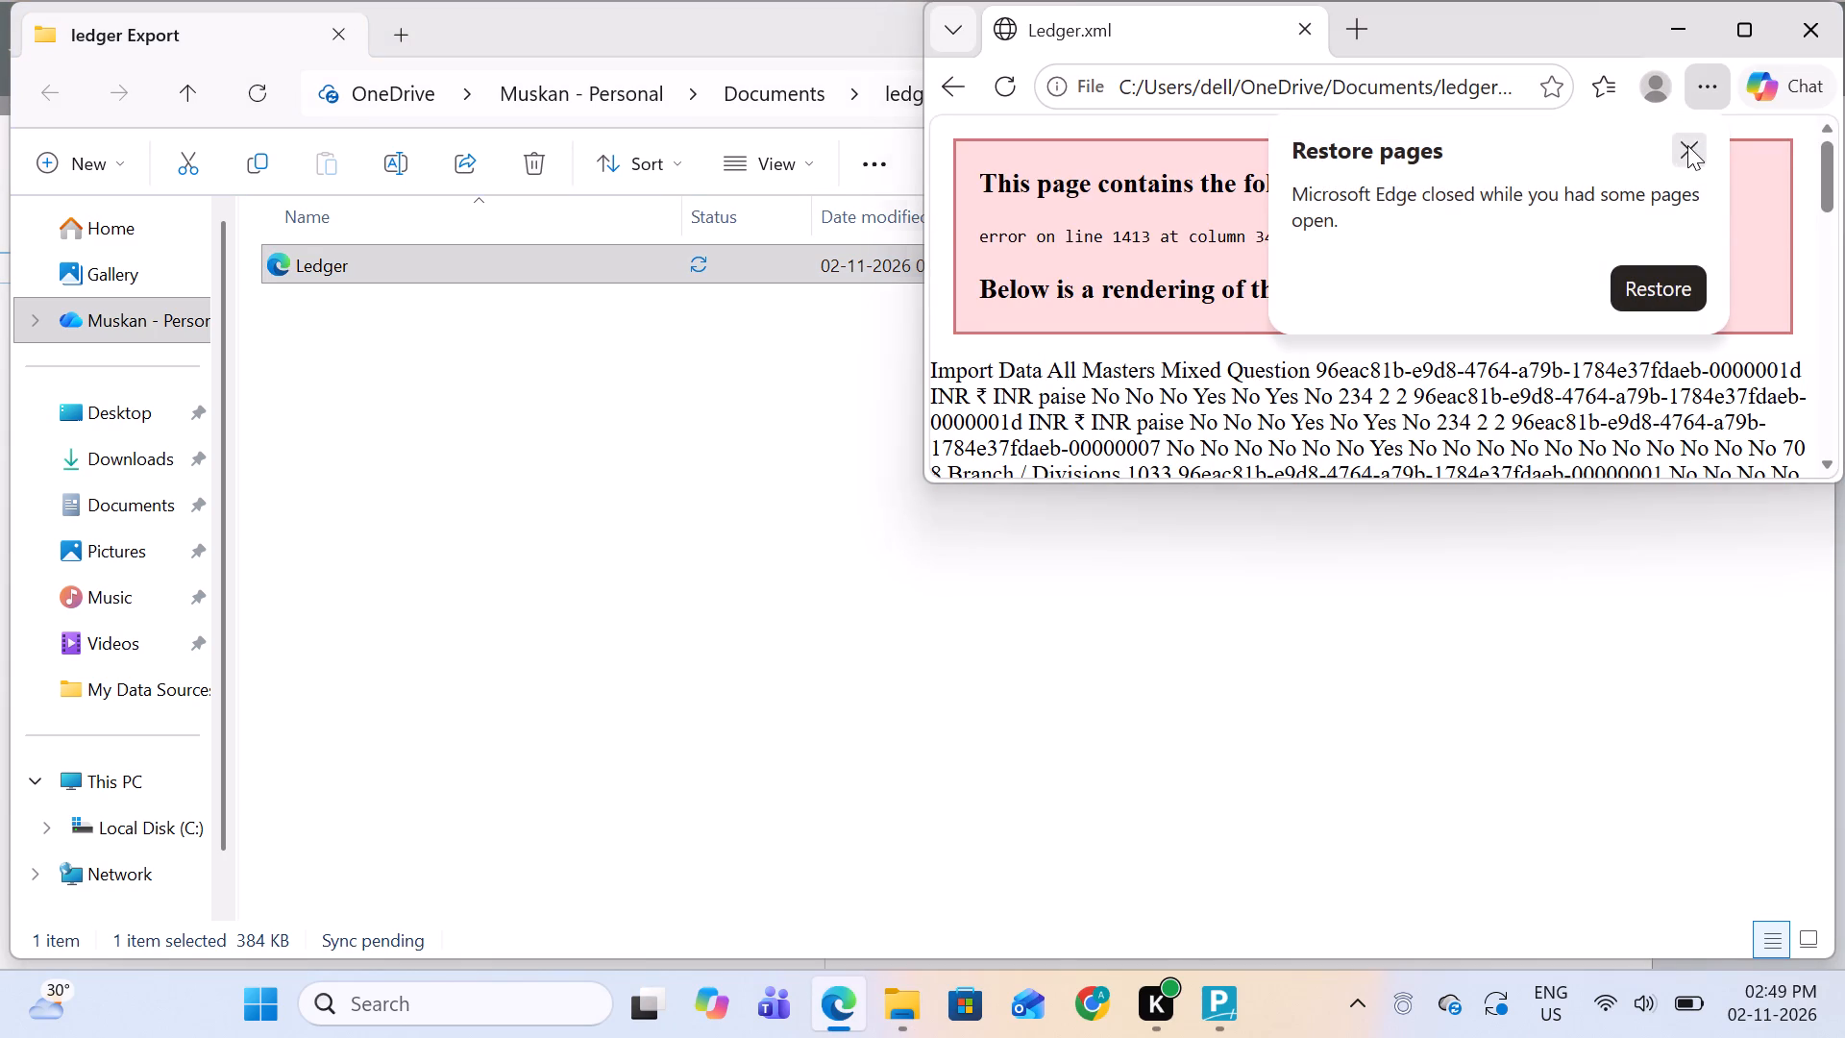
left_click(1826, 34)
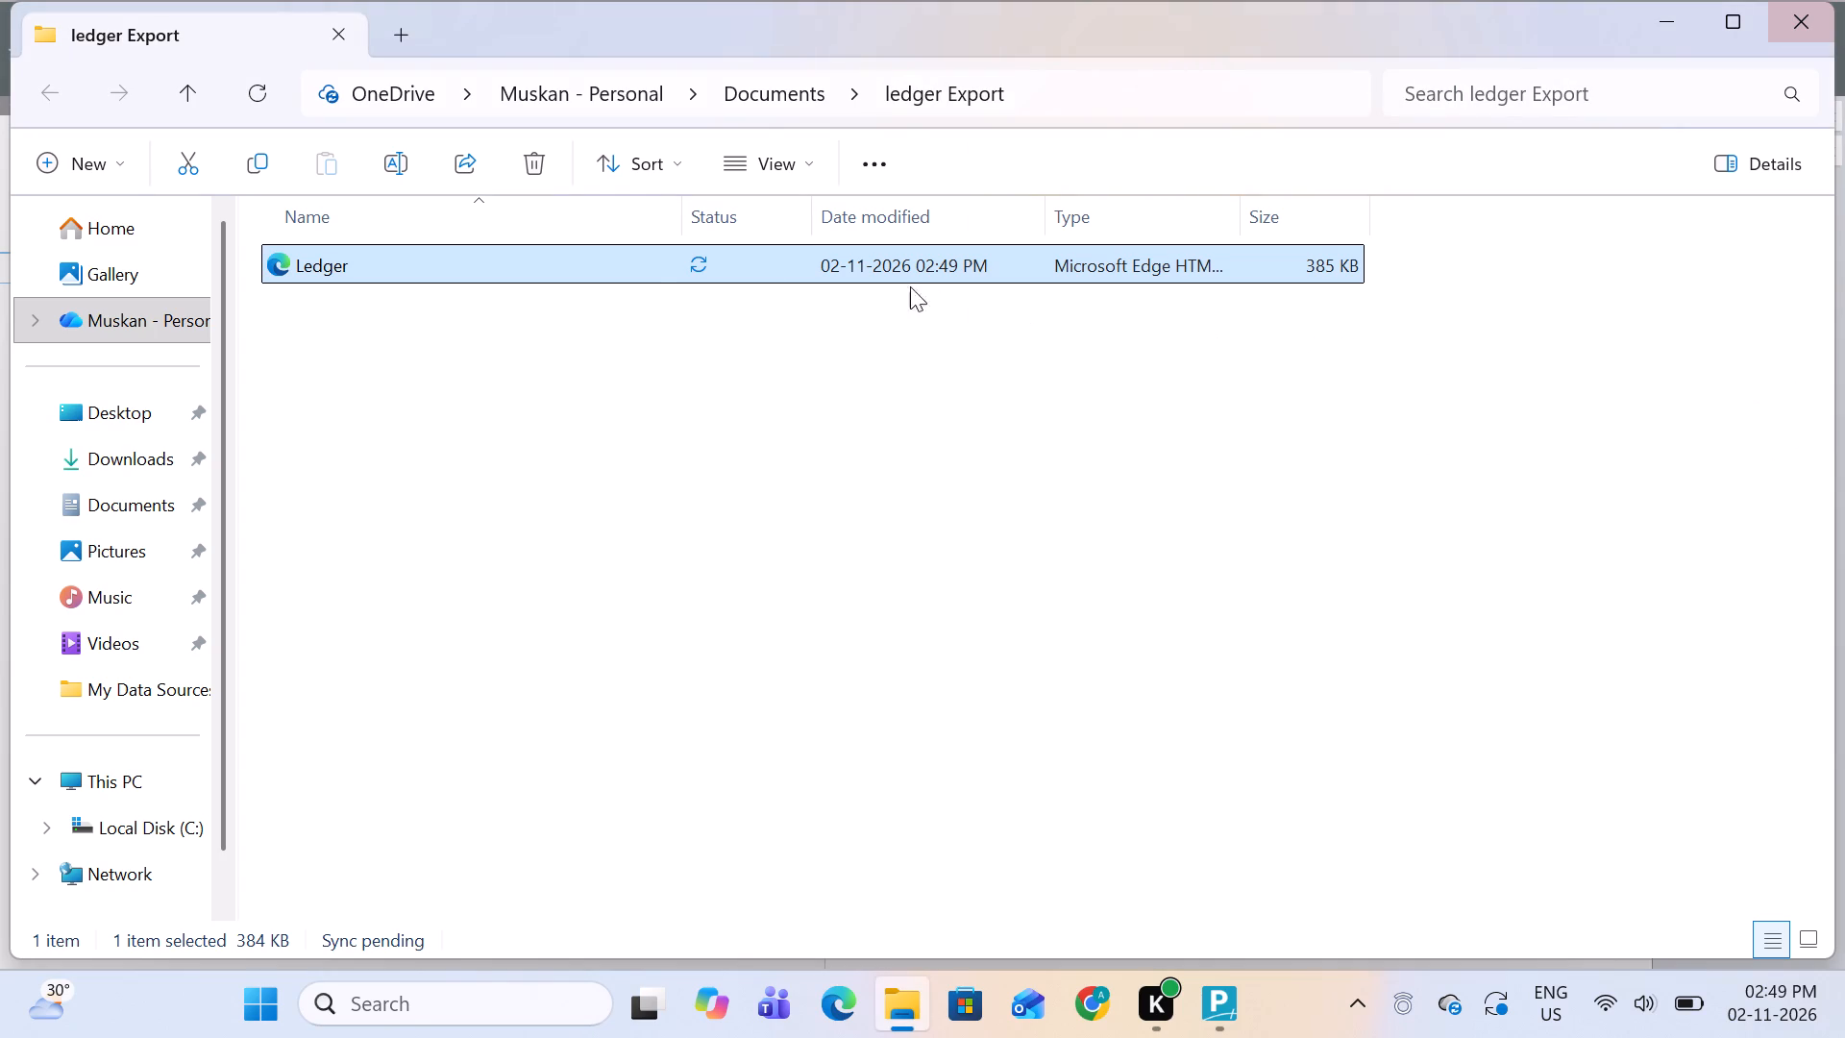
double_click(600, 256)
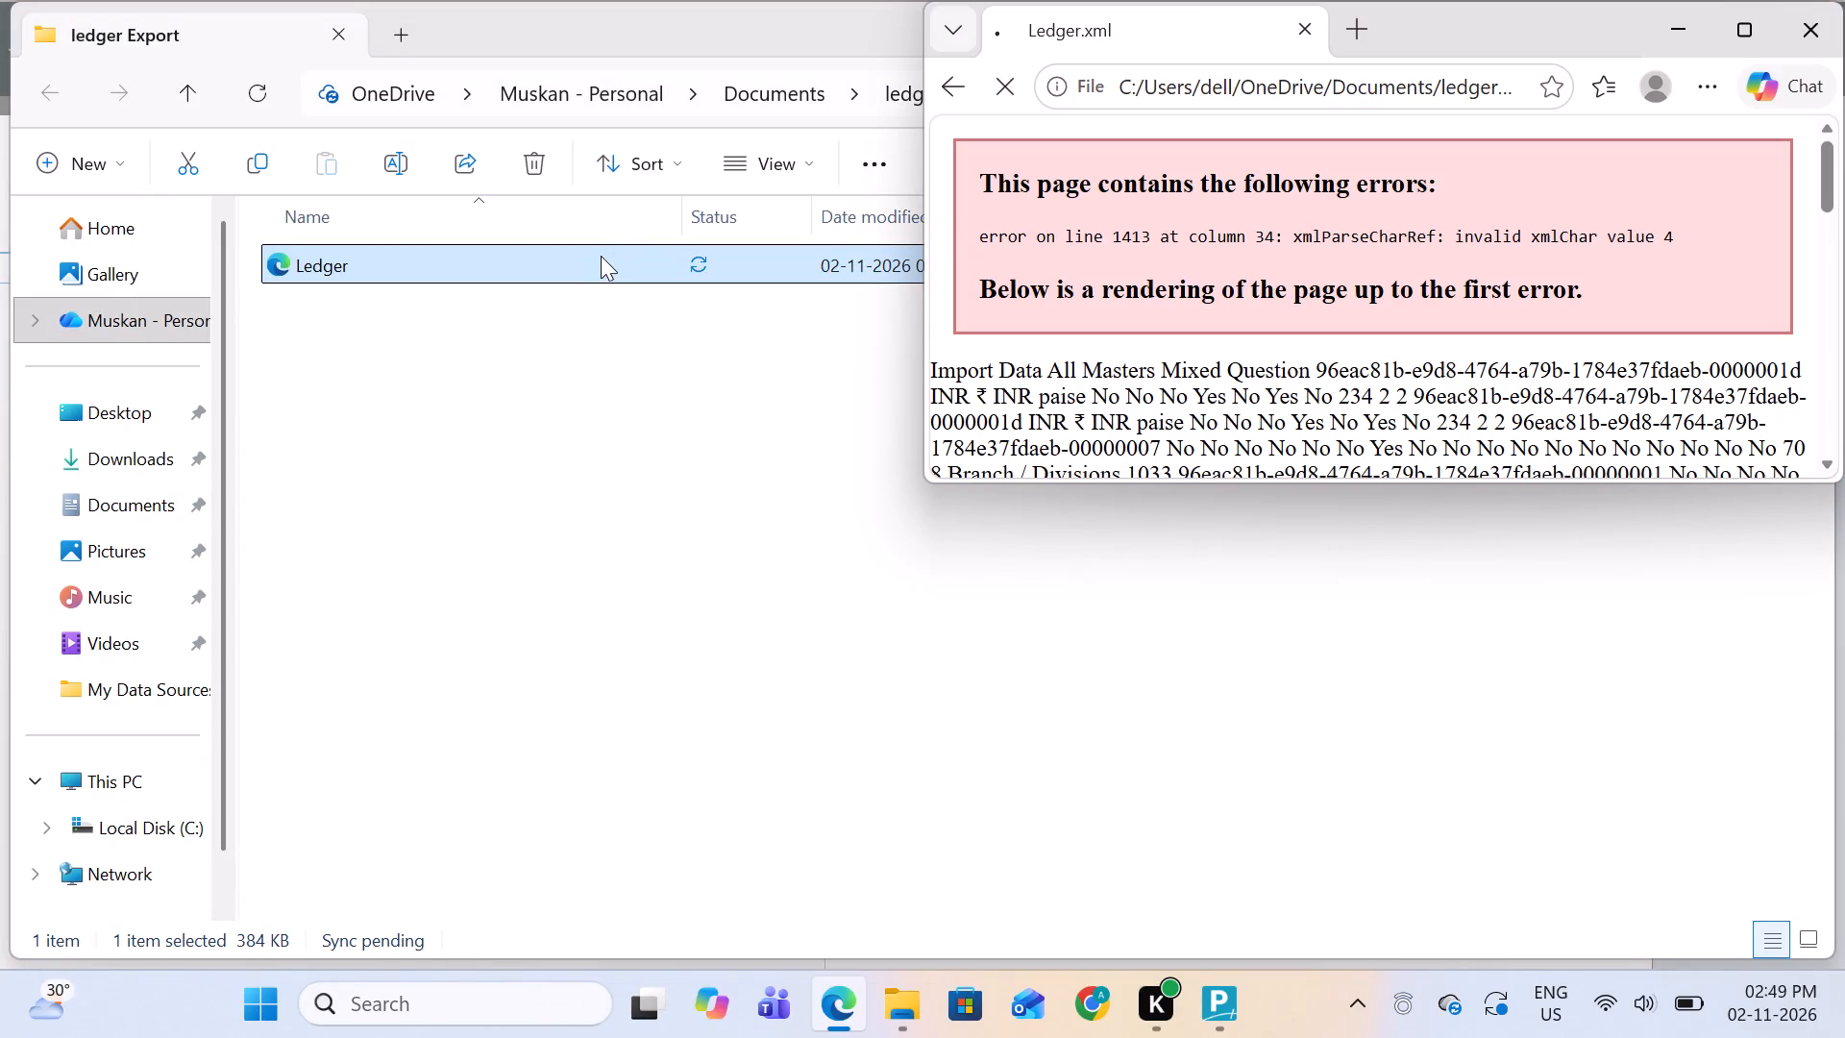
left_click(1810, 13)
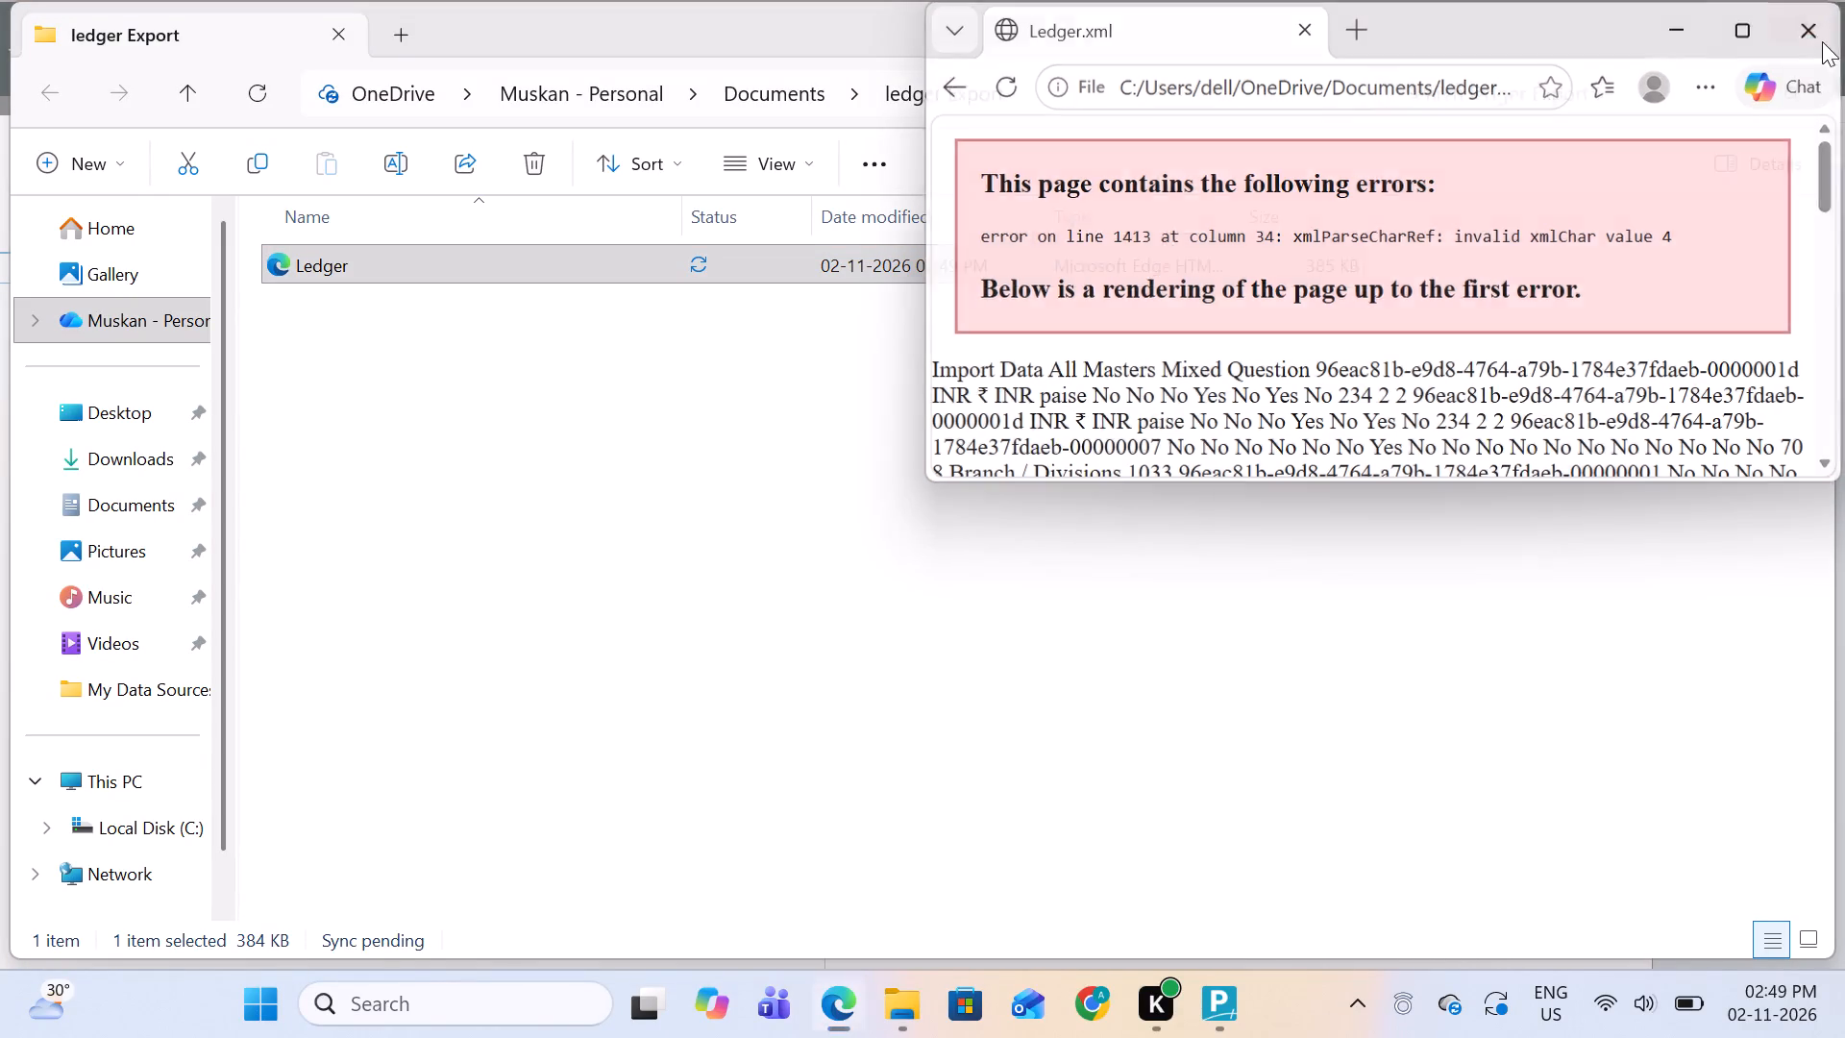
left_click(1812, 27)
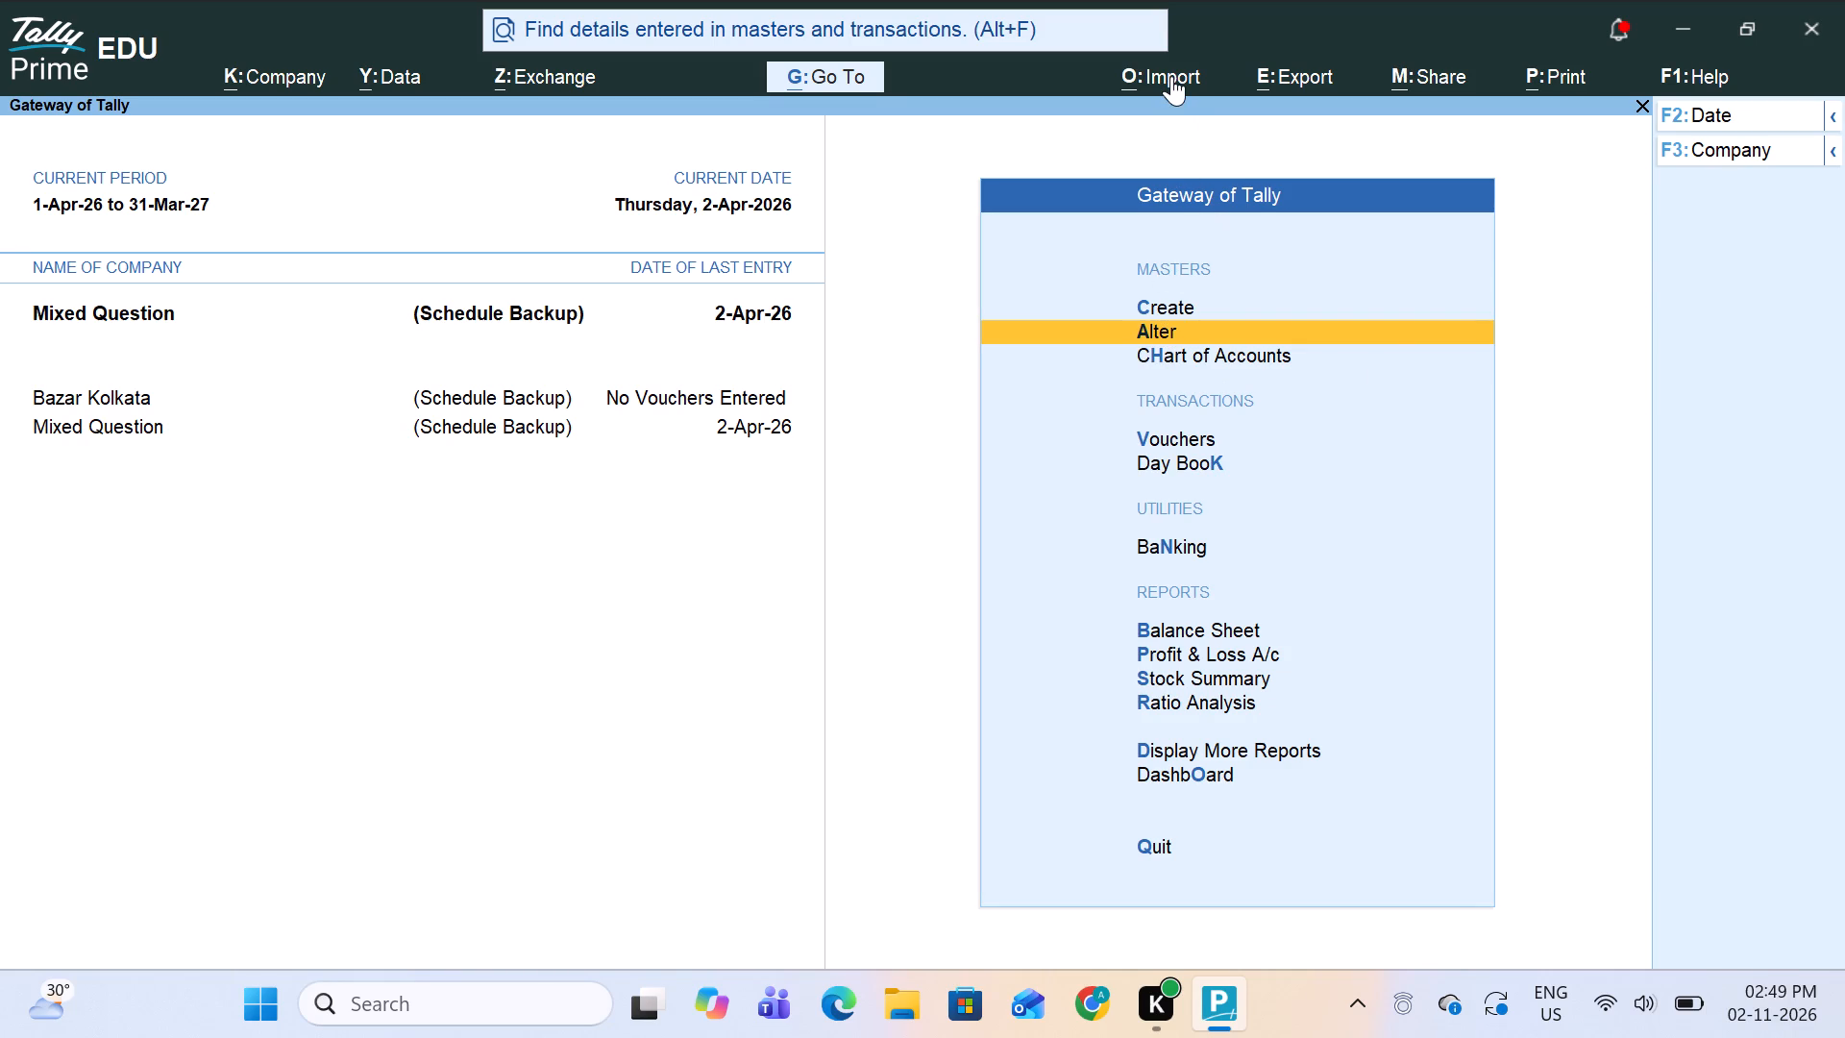
Open the Company Creation form for a new company.
left_click(1188, 301)
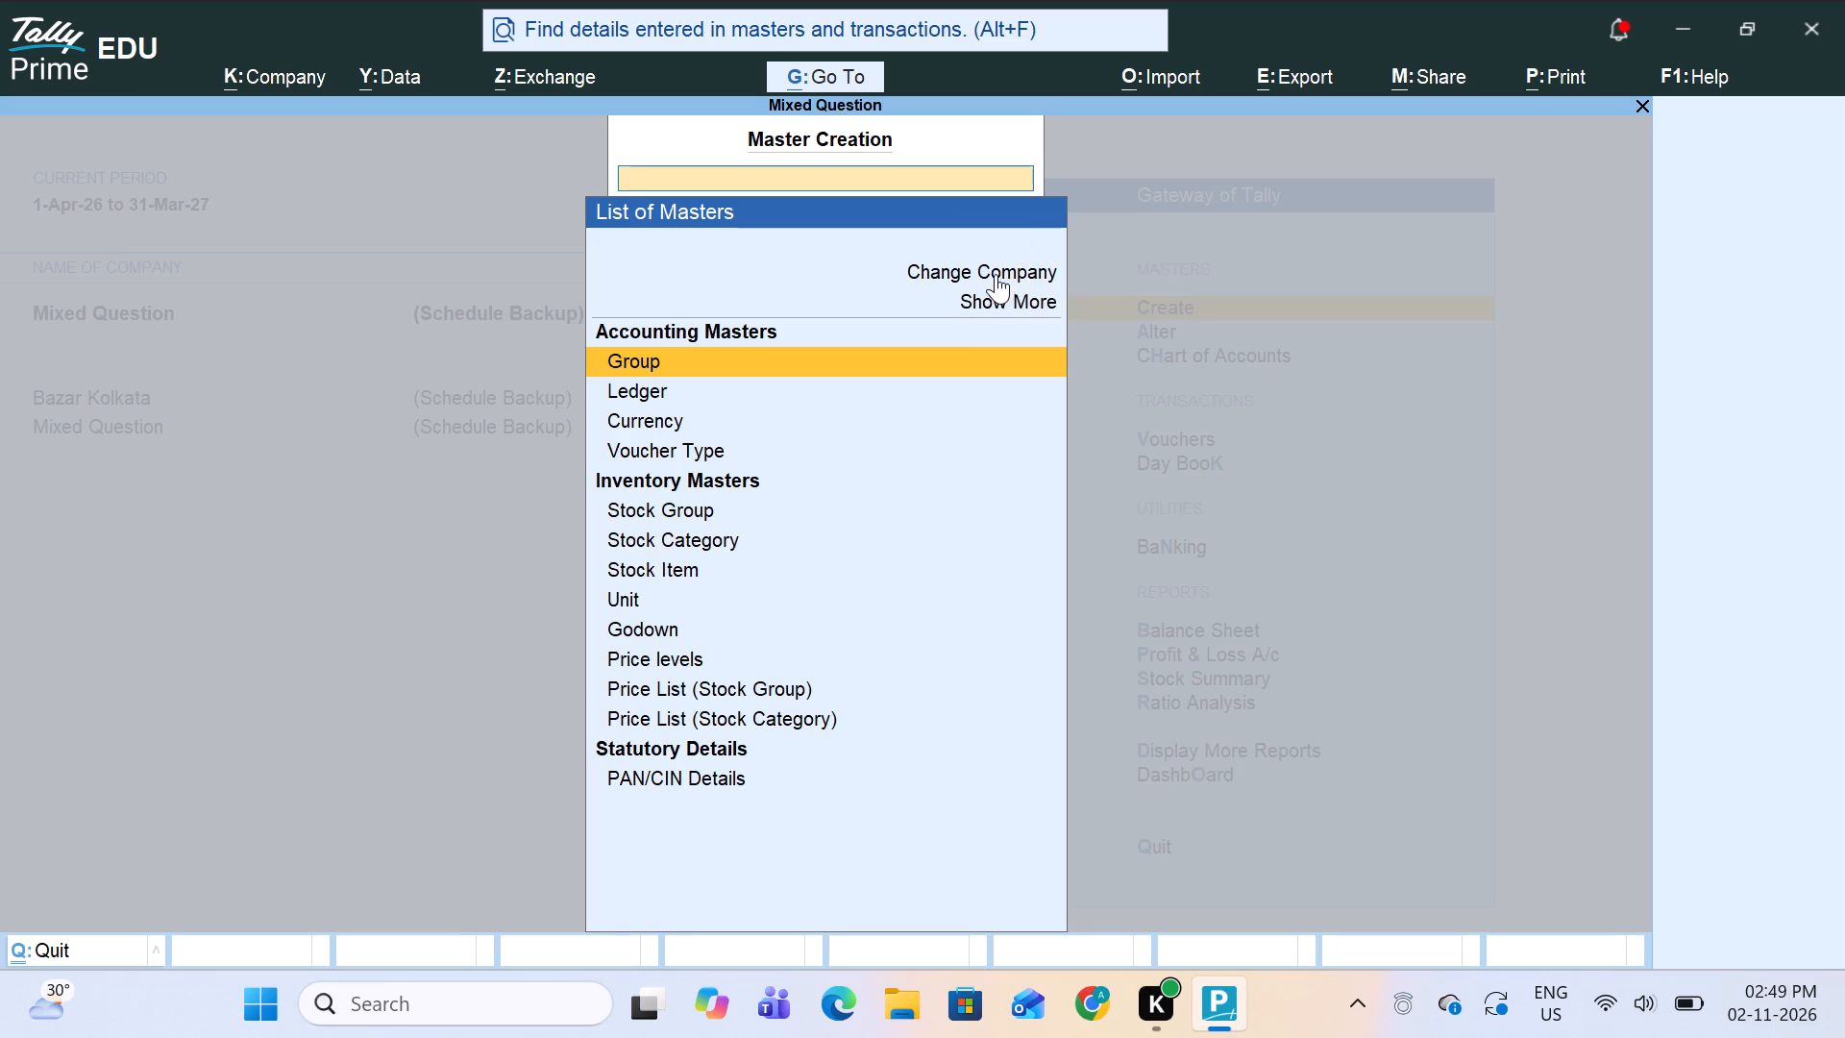
left_click(996, 274)
left_click(994, 276)
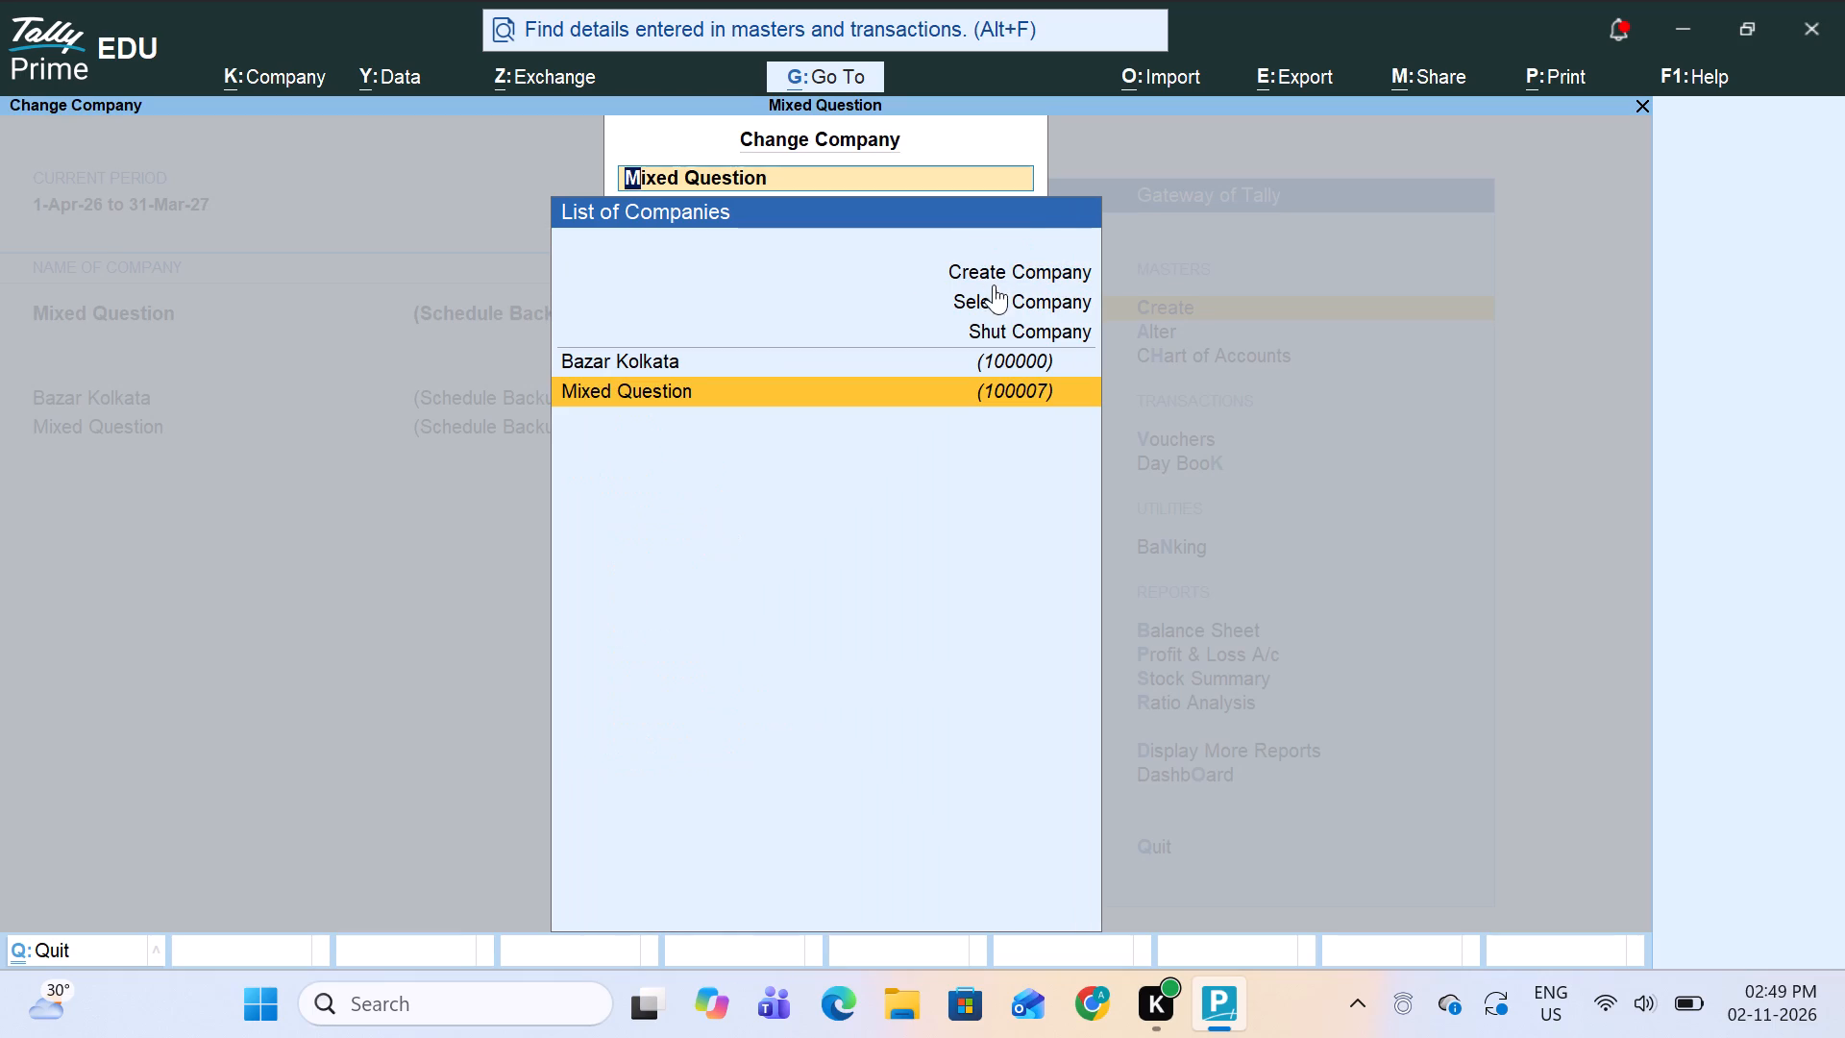
left_click(996, 269)
left_click(996, 269)
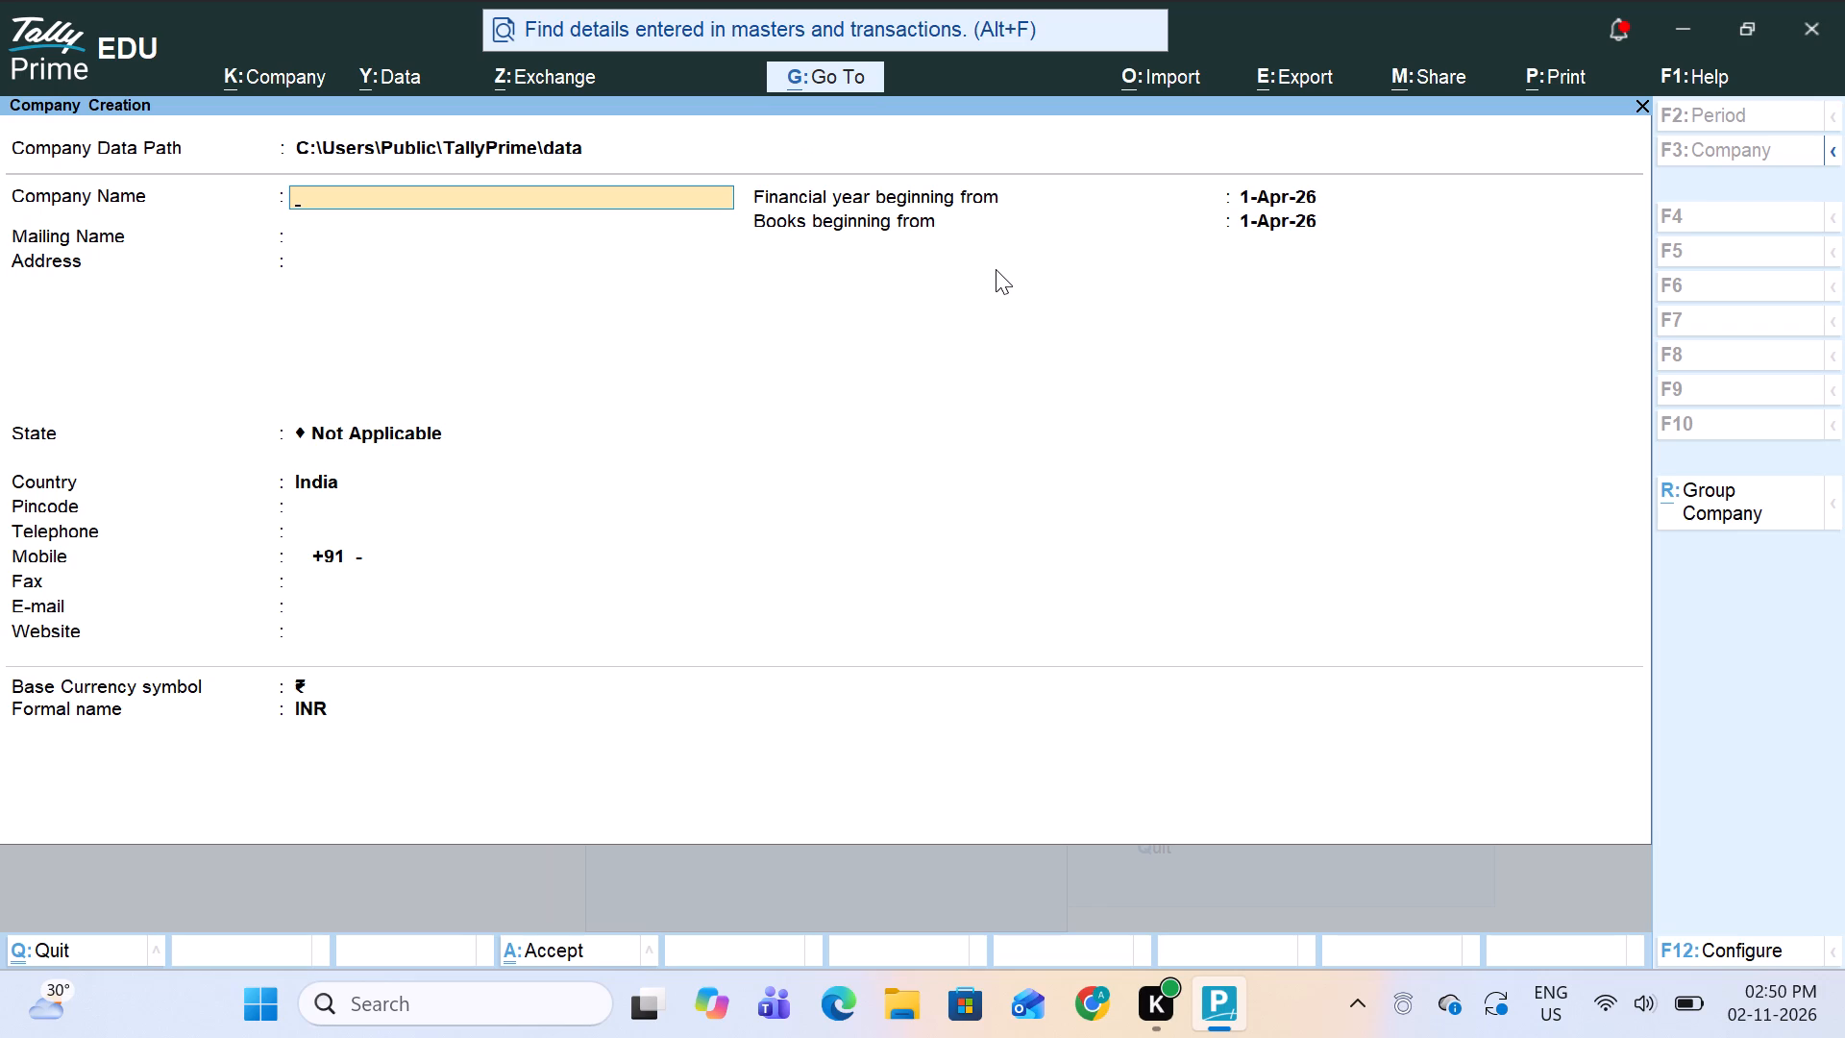
Name the new company Import and Export Company Ledgers in the default data path, keeping the same mailing name.
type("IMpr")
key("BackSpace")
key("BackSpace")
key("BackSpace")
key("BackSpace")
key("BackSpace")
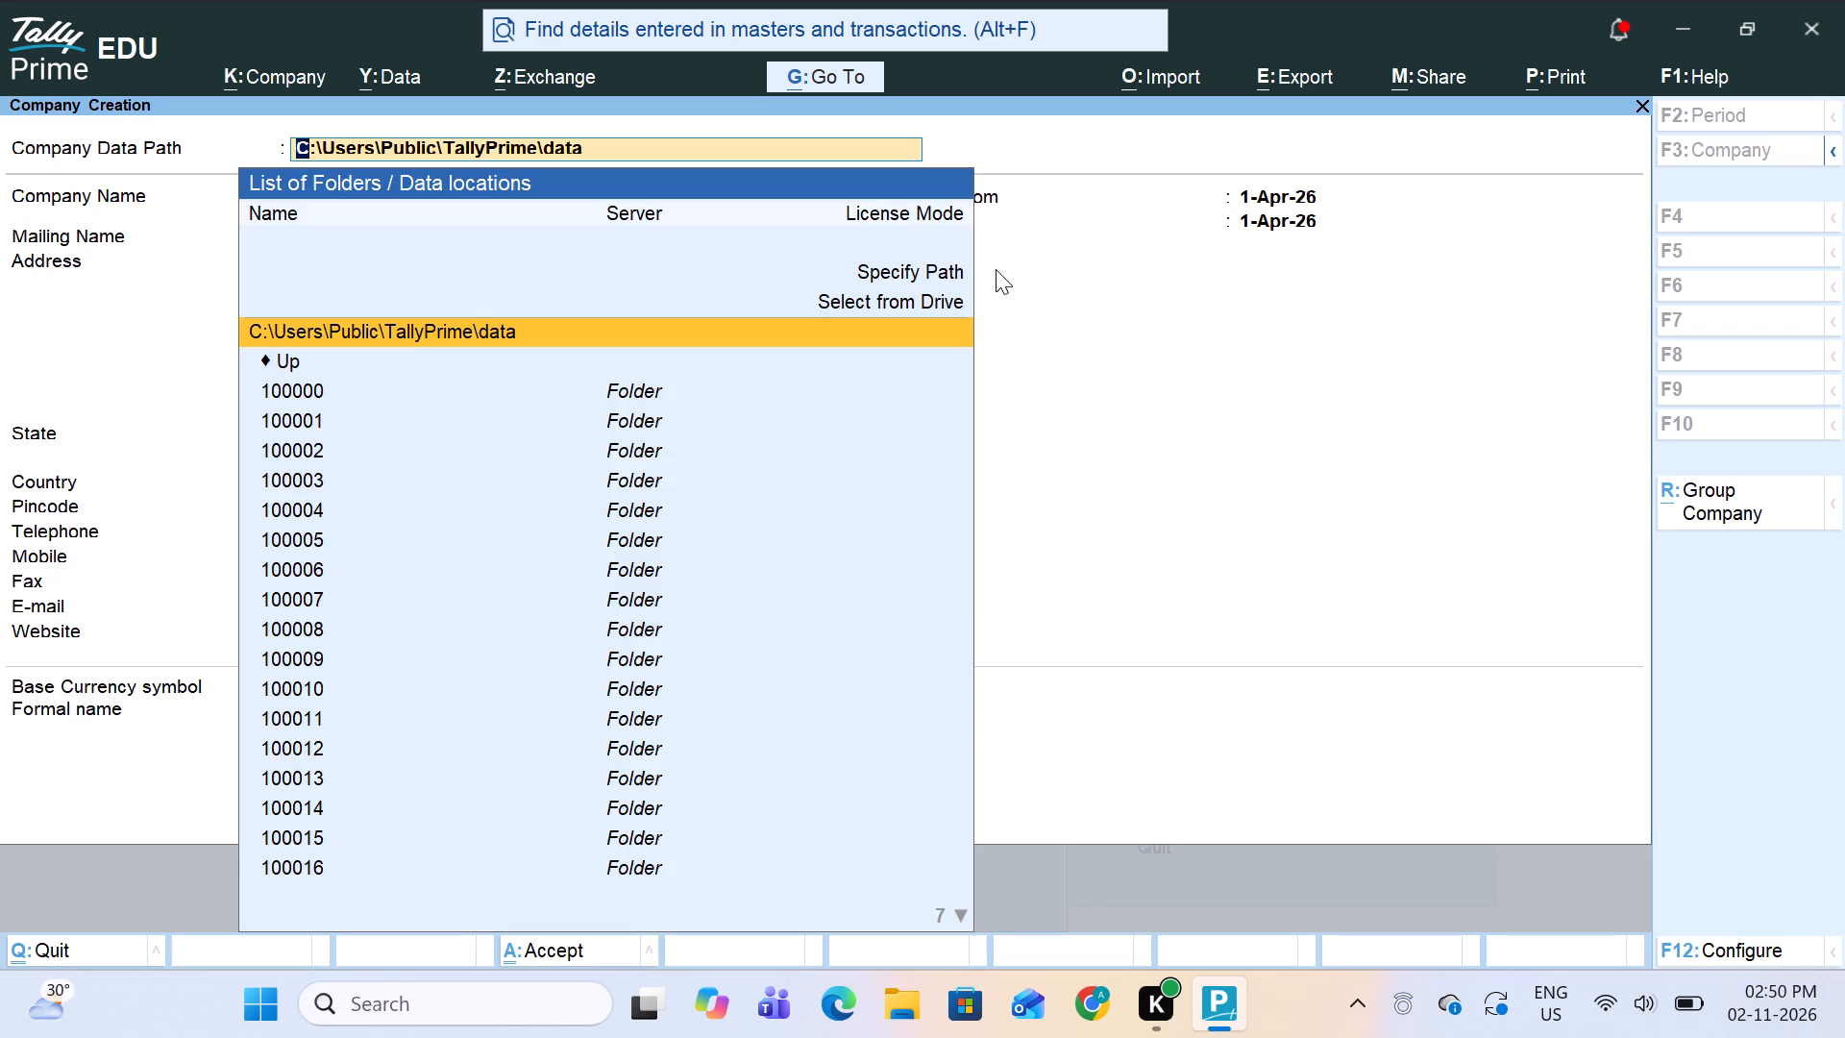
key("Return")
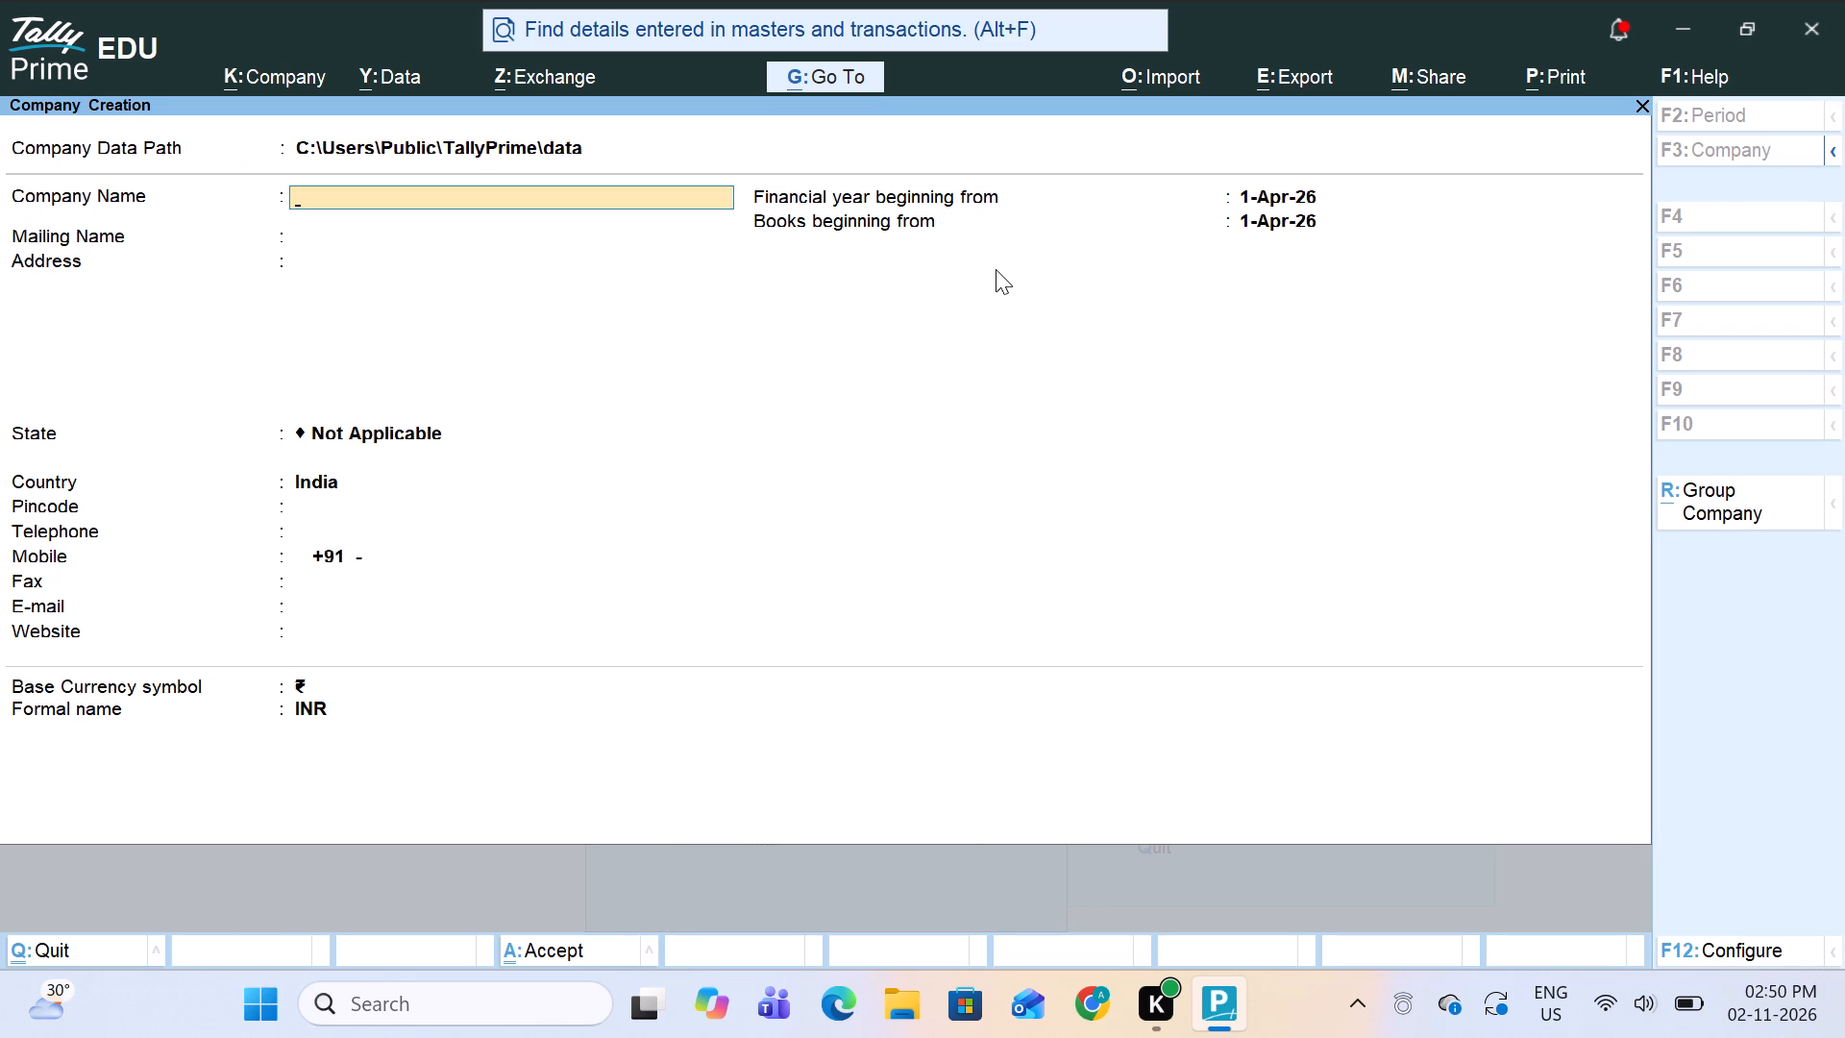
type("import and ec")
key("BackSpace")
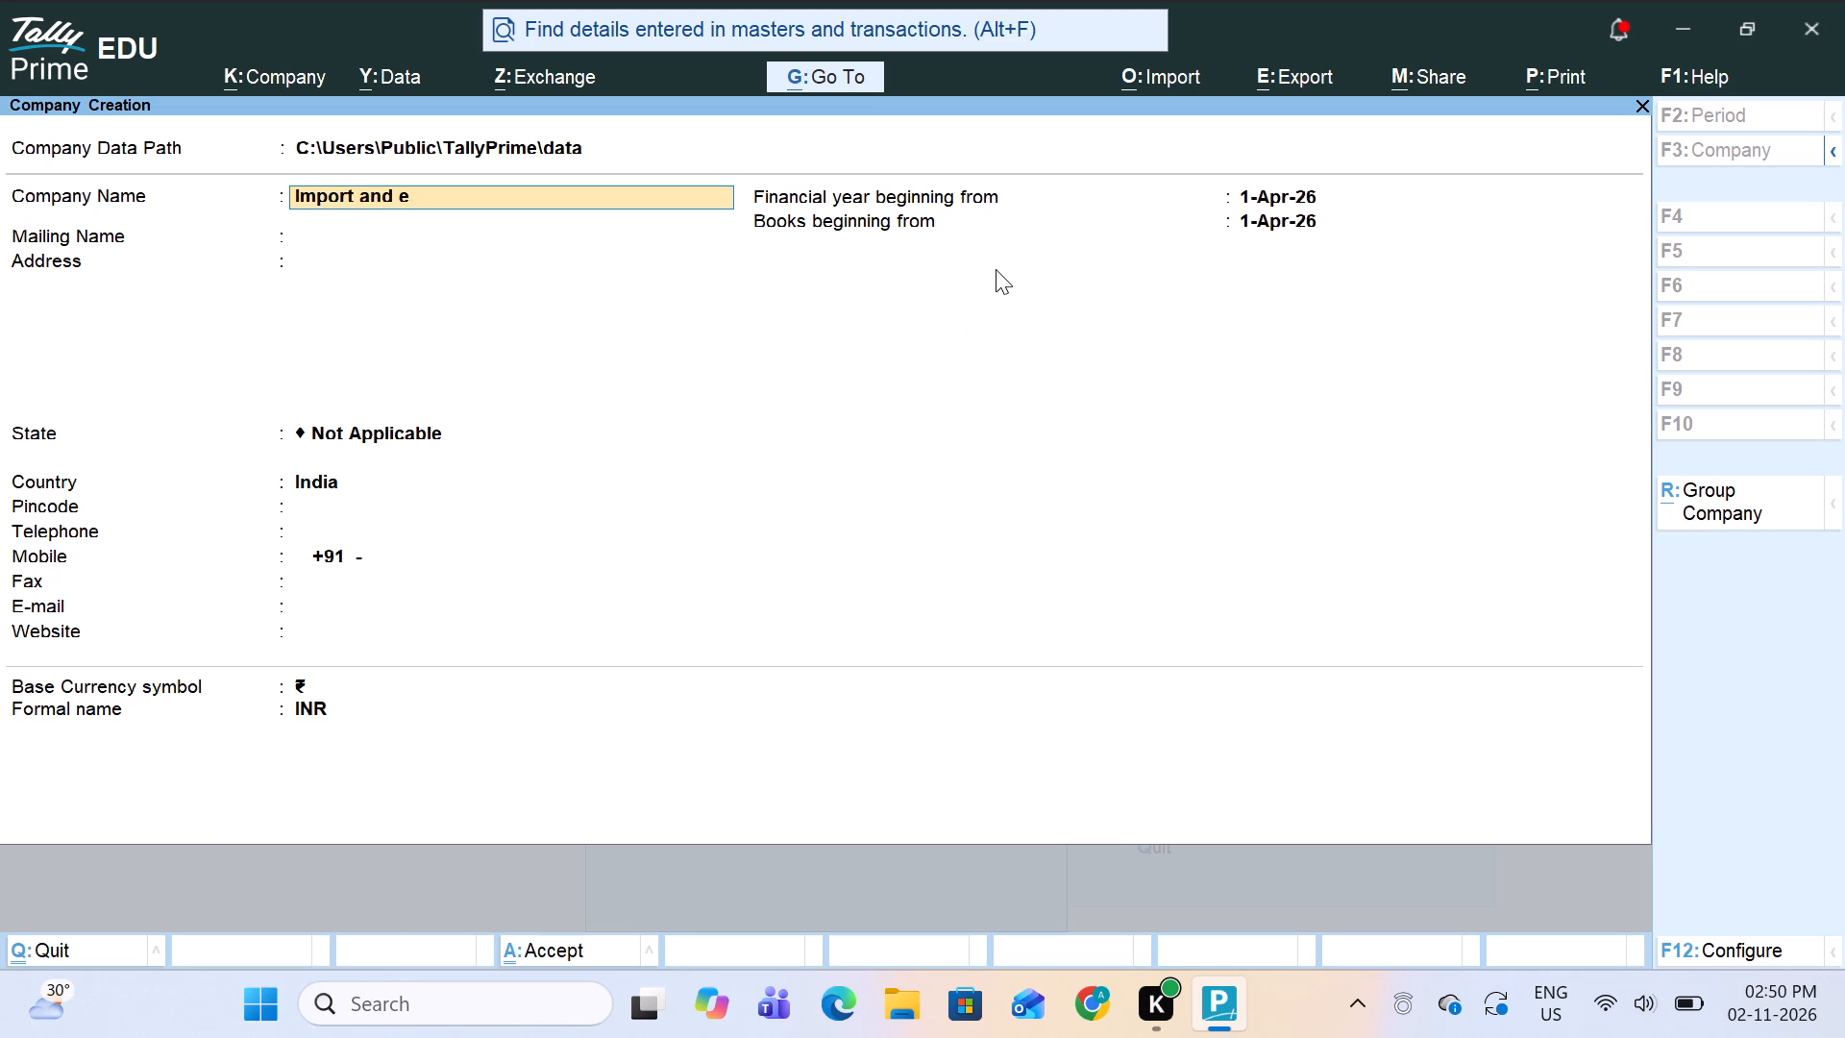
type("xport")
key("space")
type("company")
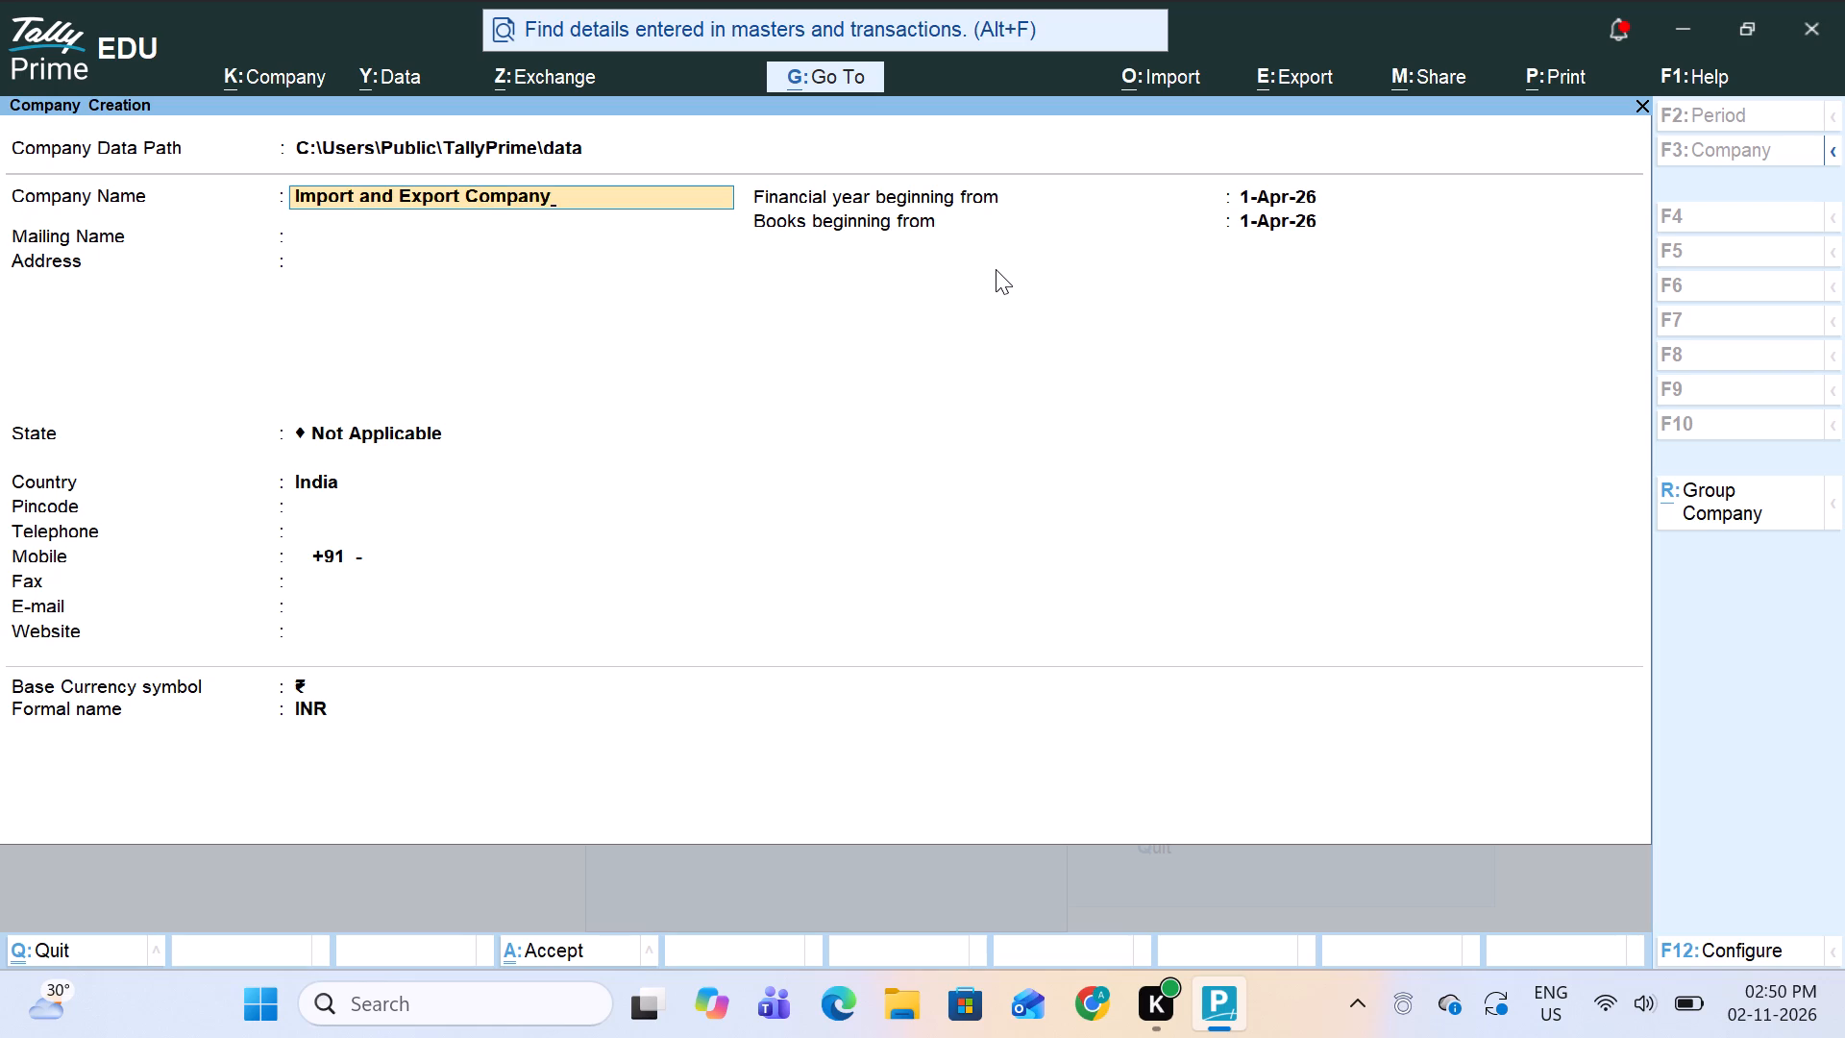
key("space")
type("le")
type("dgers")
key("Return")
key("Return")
Leave the address blank, set the company's state to West Bengal and enter the pincode 713370.
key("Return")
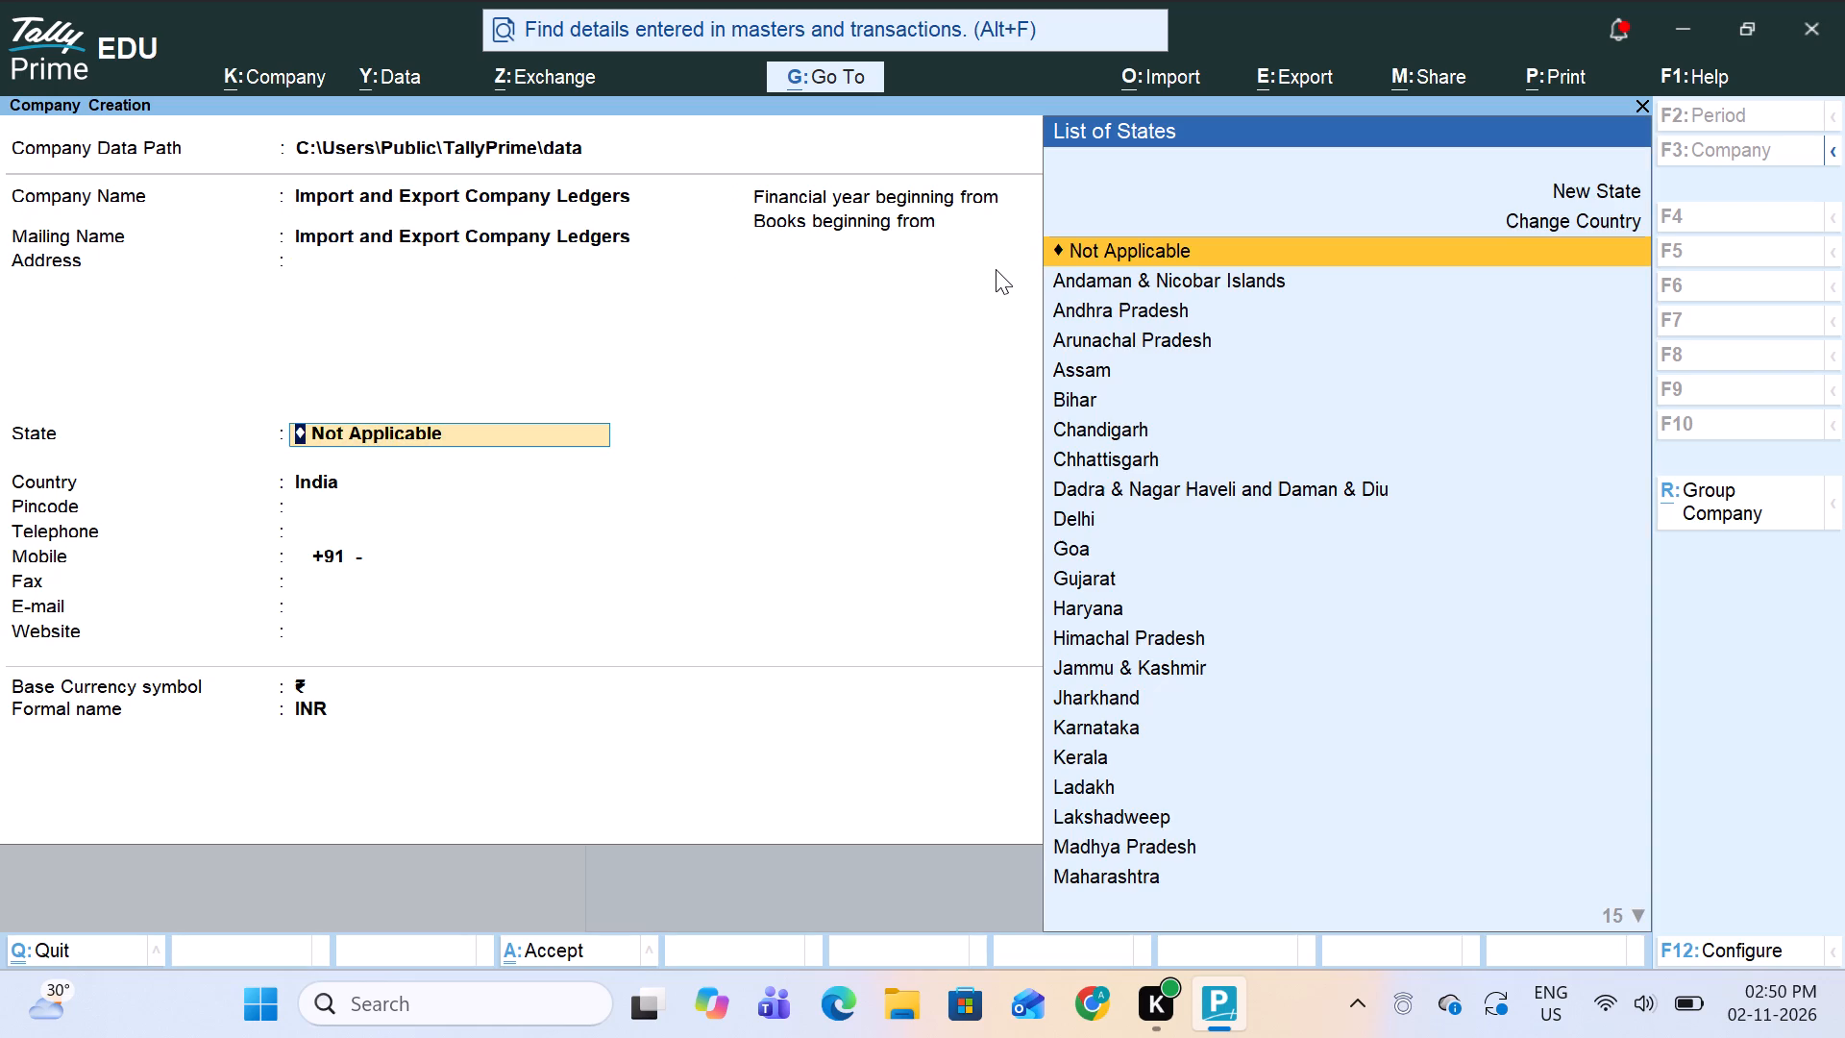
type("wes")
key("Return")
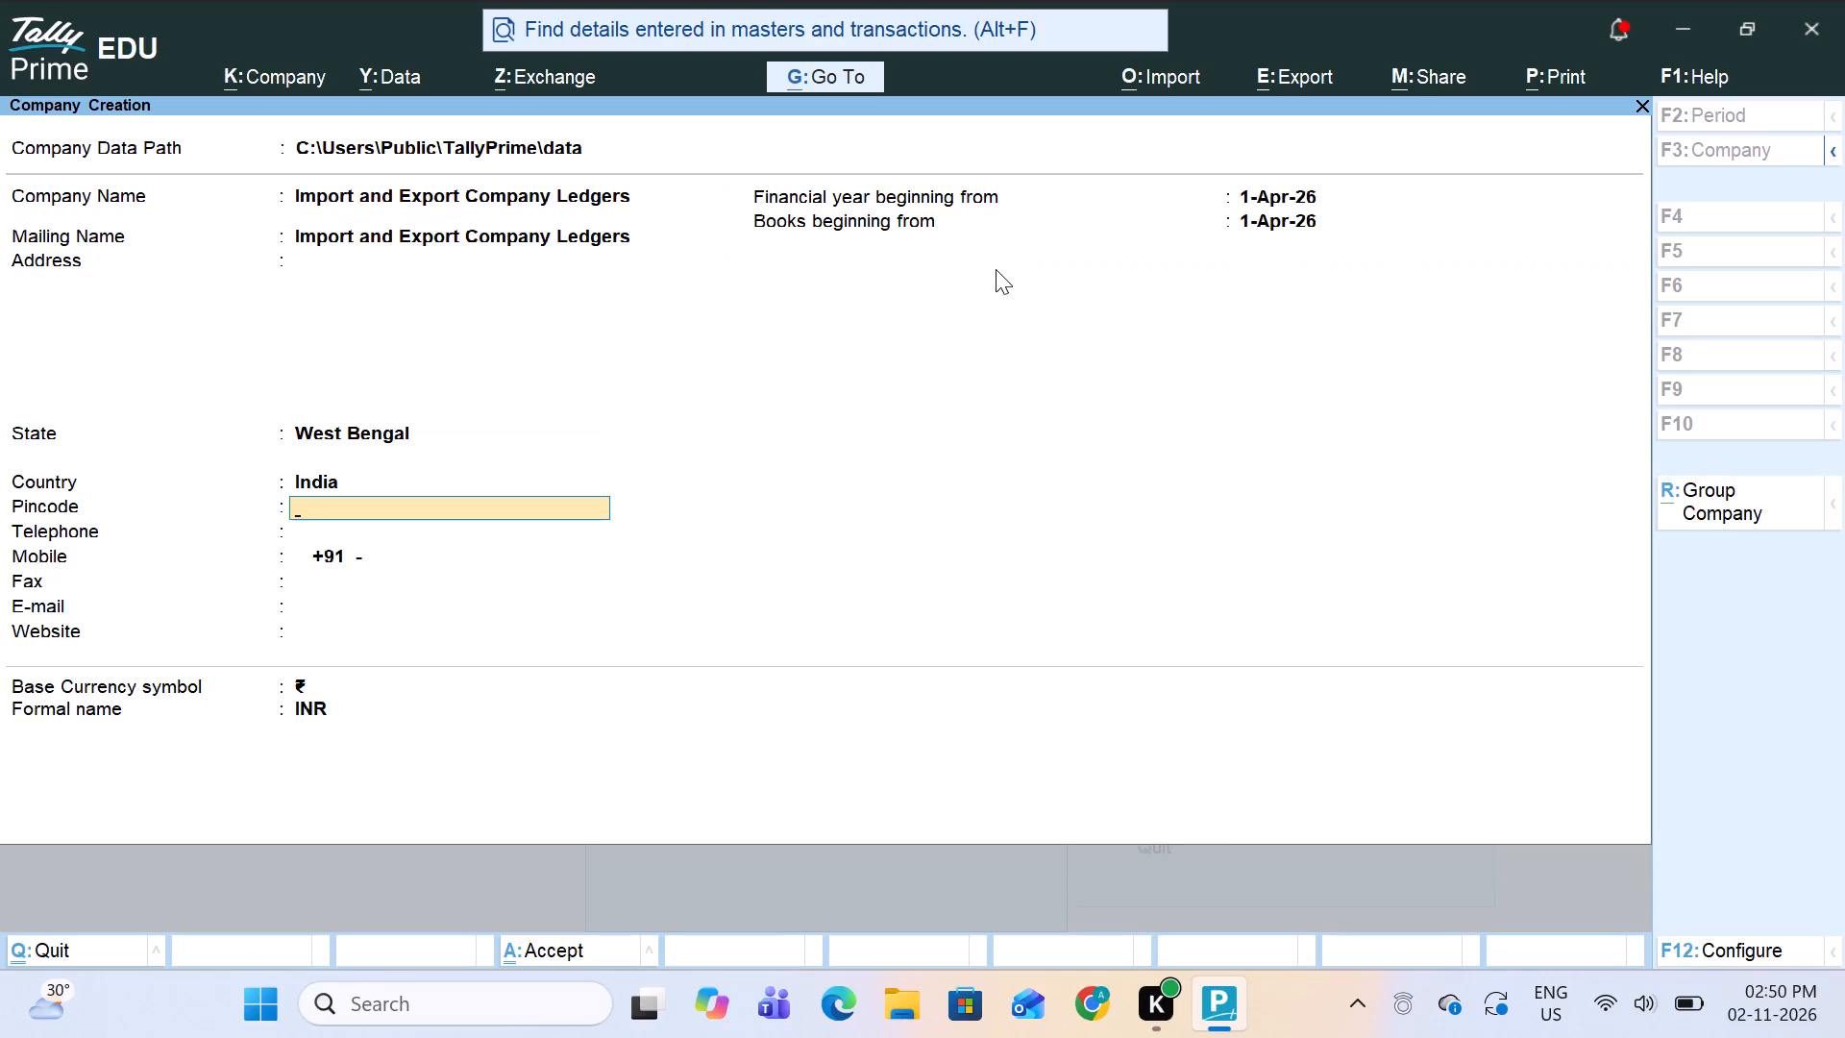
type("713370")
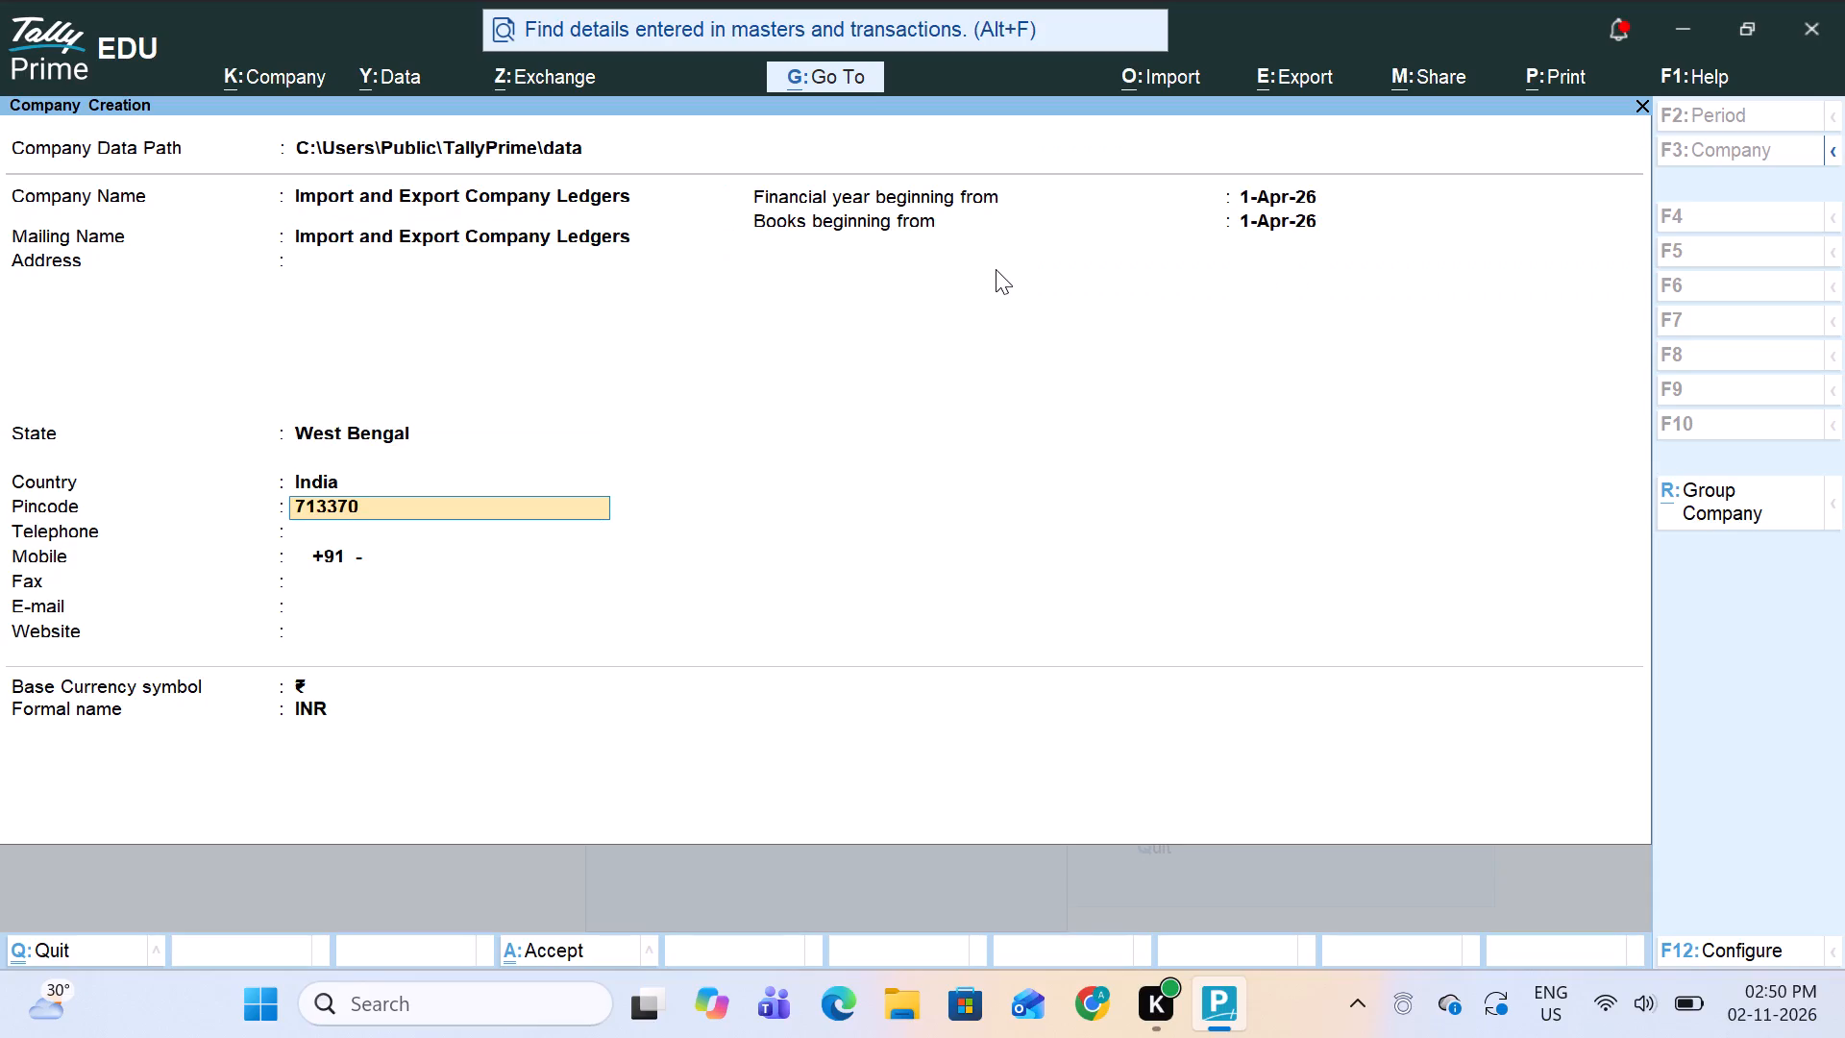
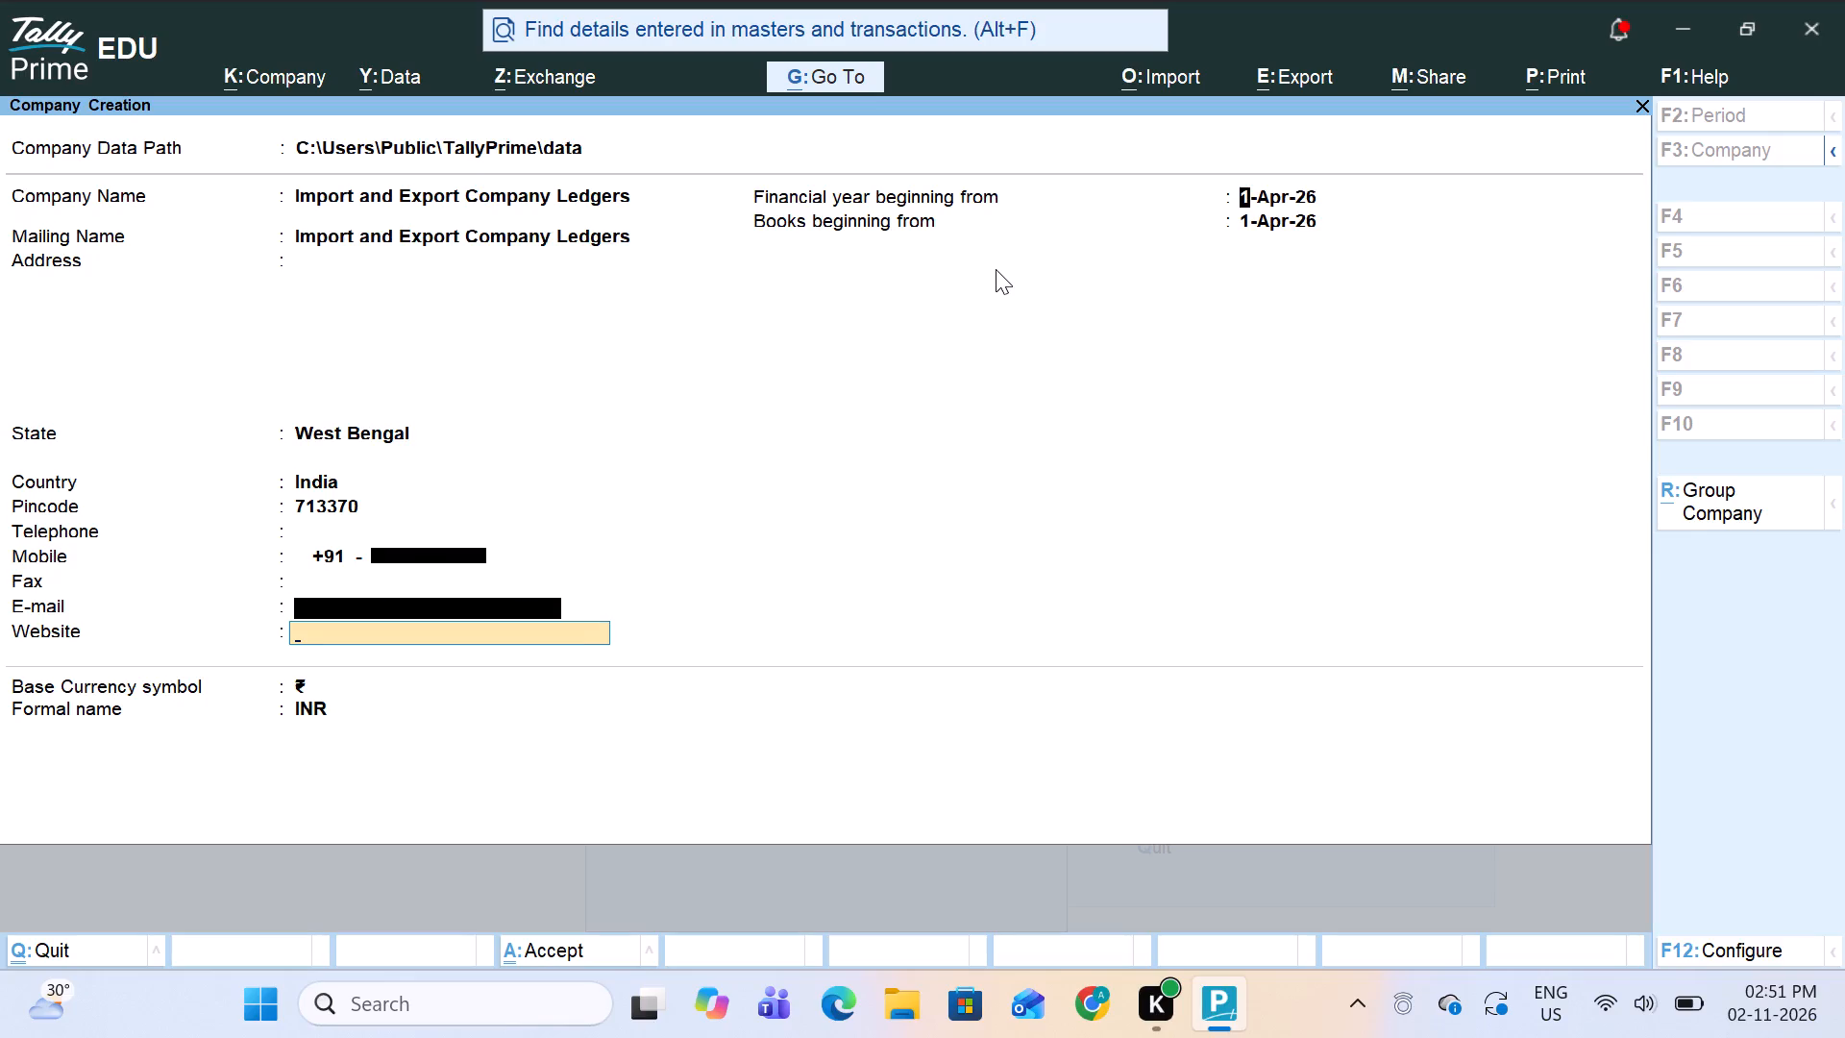
Keep the 1-Apr-26 financial year and books dates and the ₹ INR base currency, and save the new company.
key("Return")
key("Return")
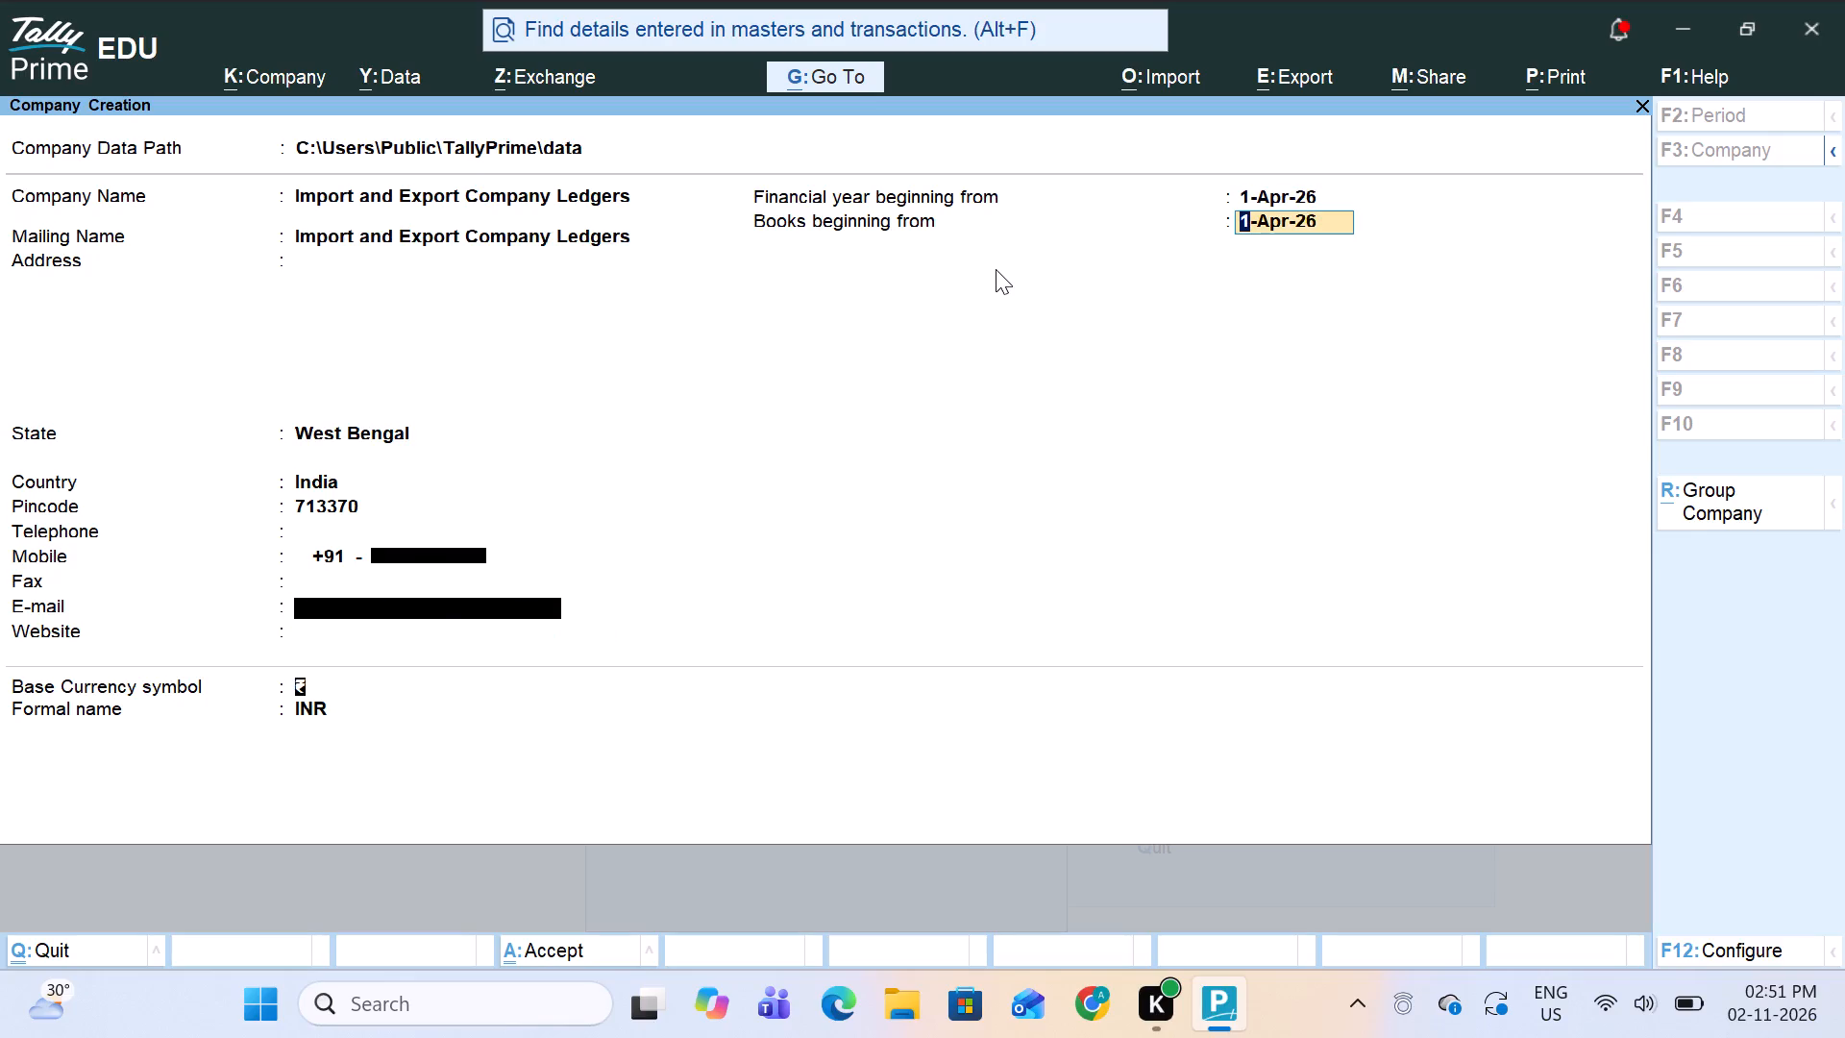
key("Return")
key("Return")
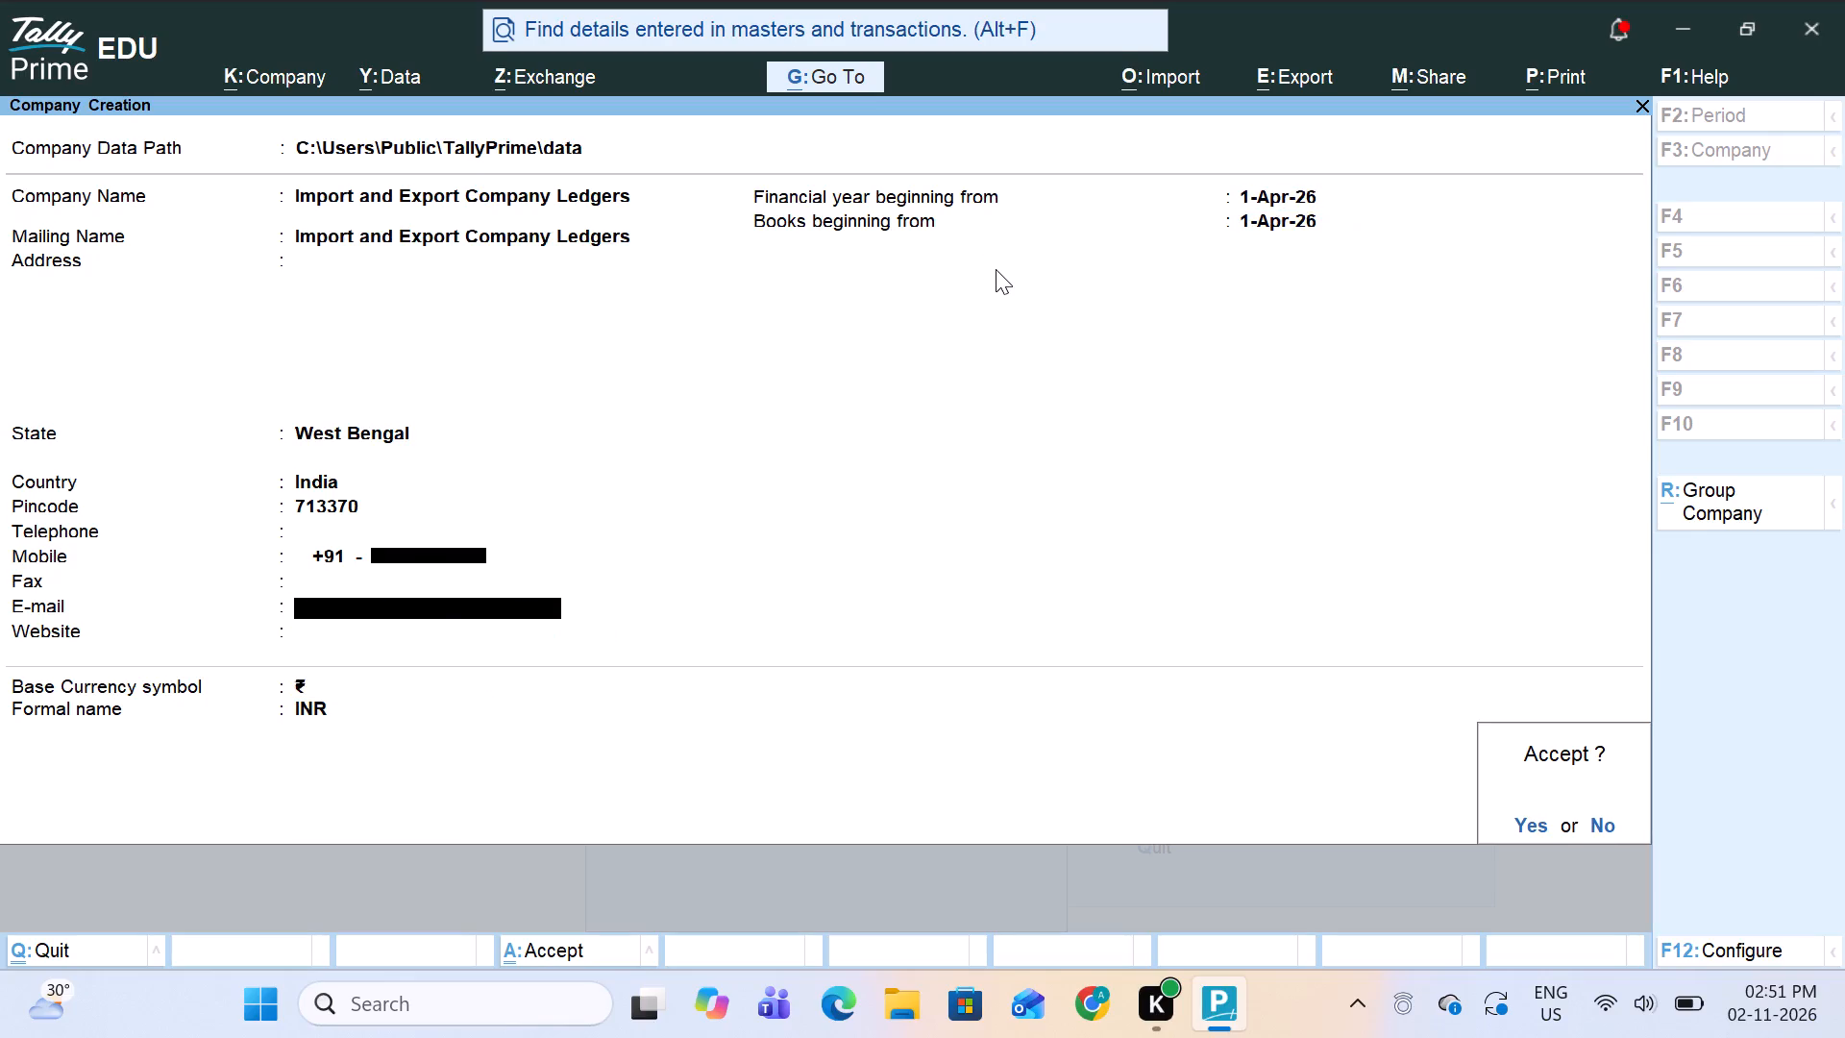
key("Return")
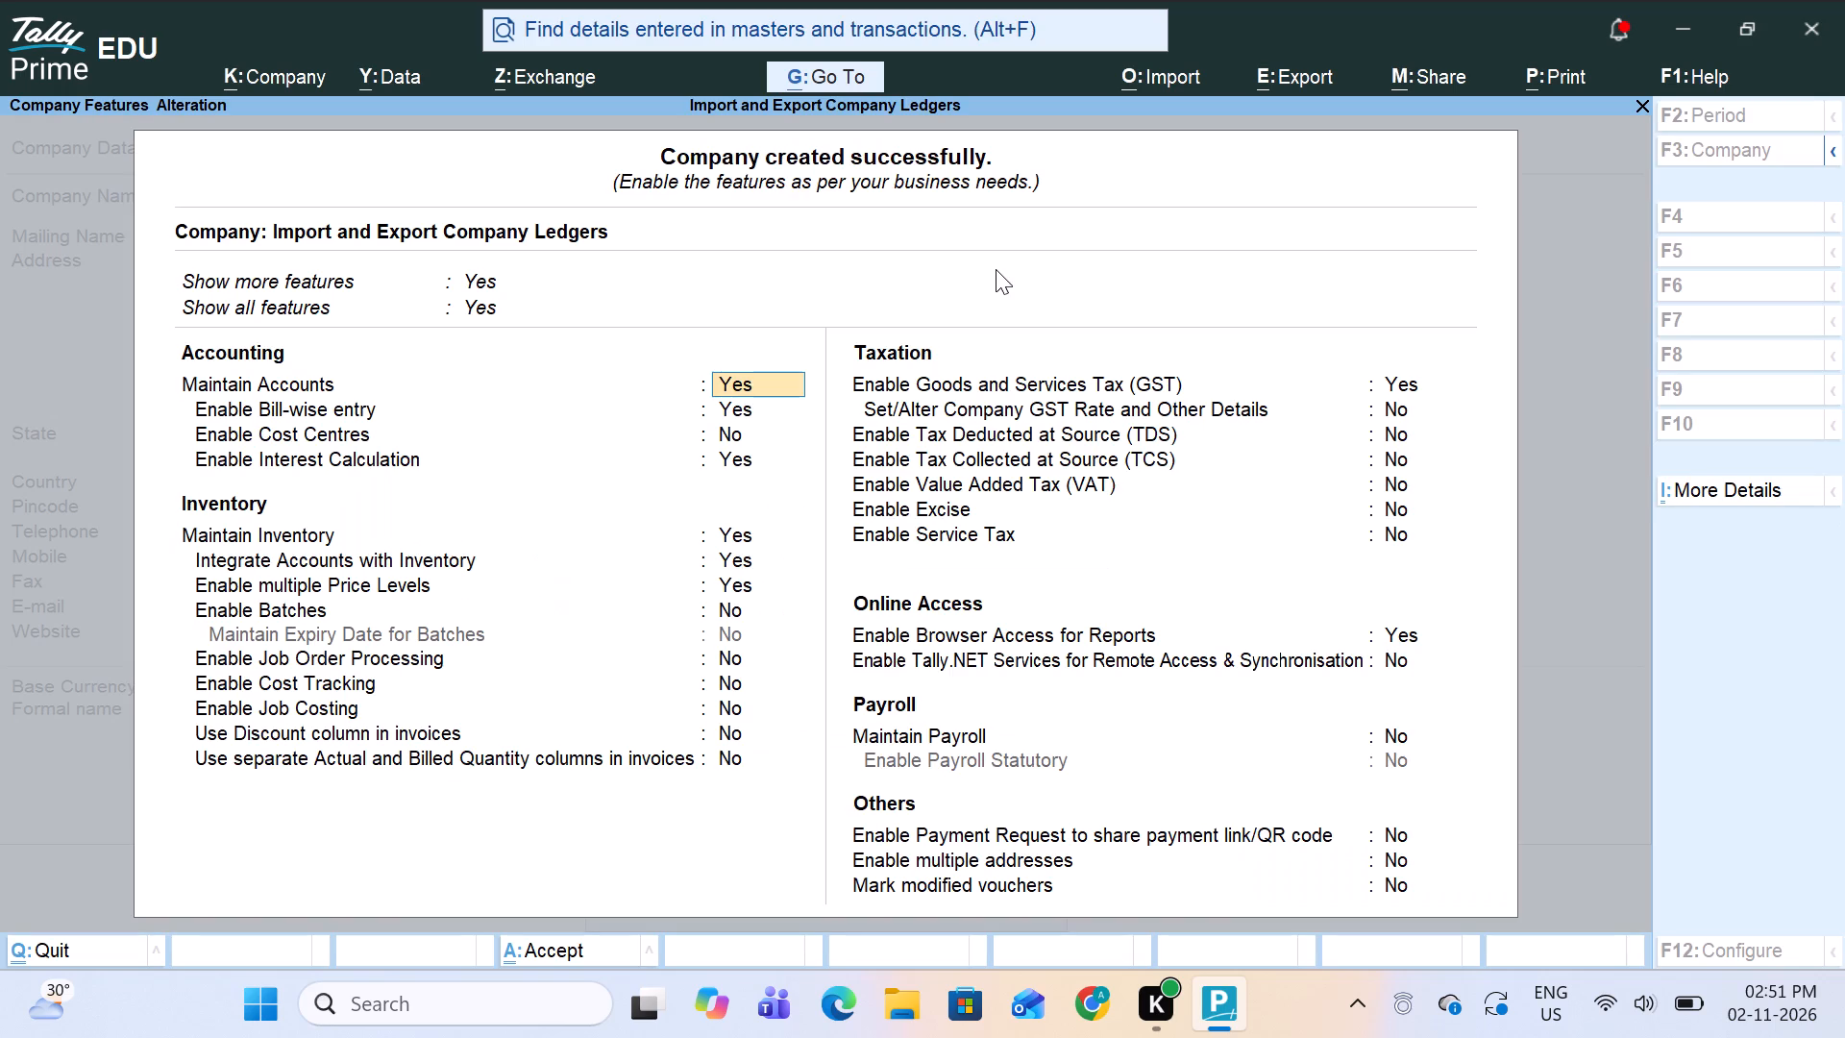
Go through the new company's accounting features, keeping accounts and bill-wise entry enabled and cost centres disabled.
key("Return")
key("Return")
key("Return")
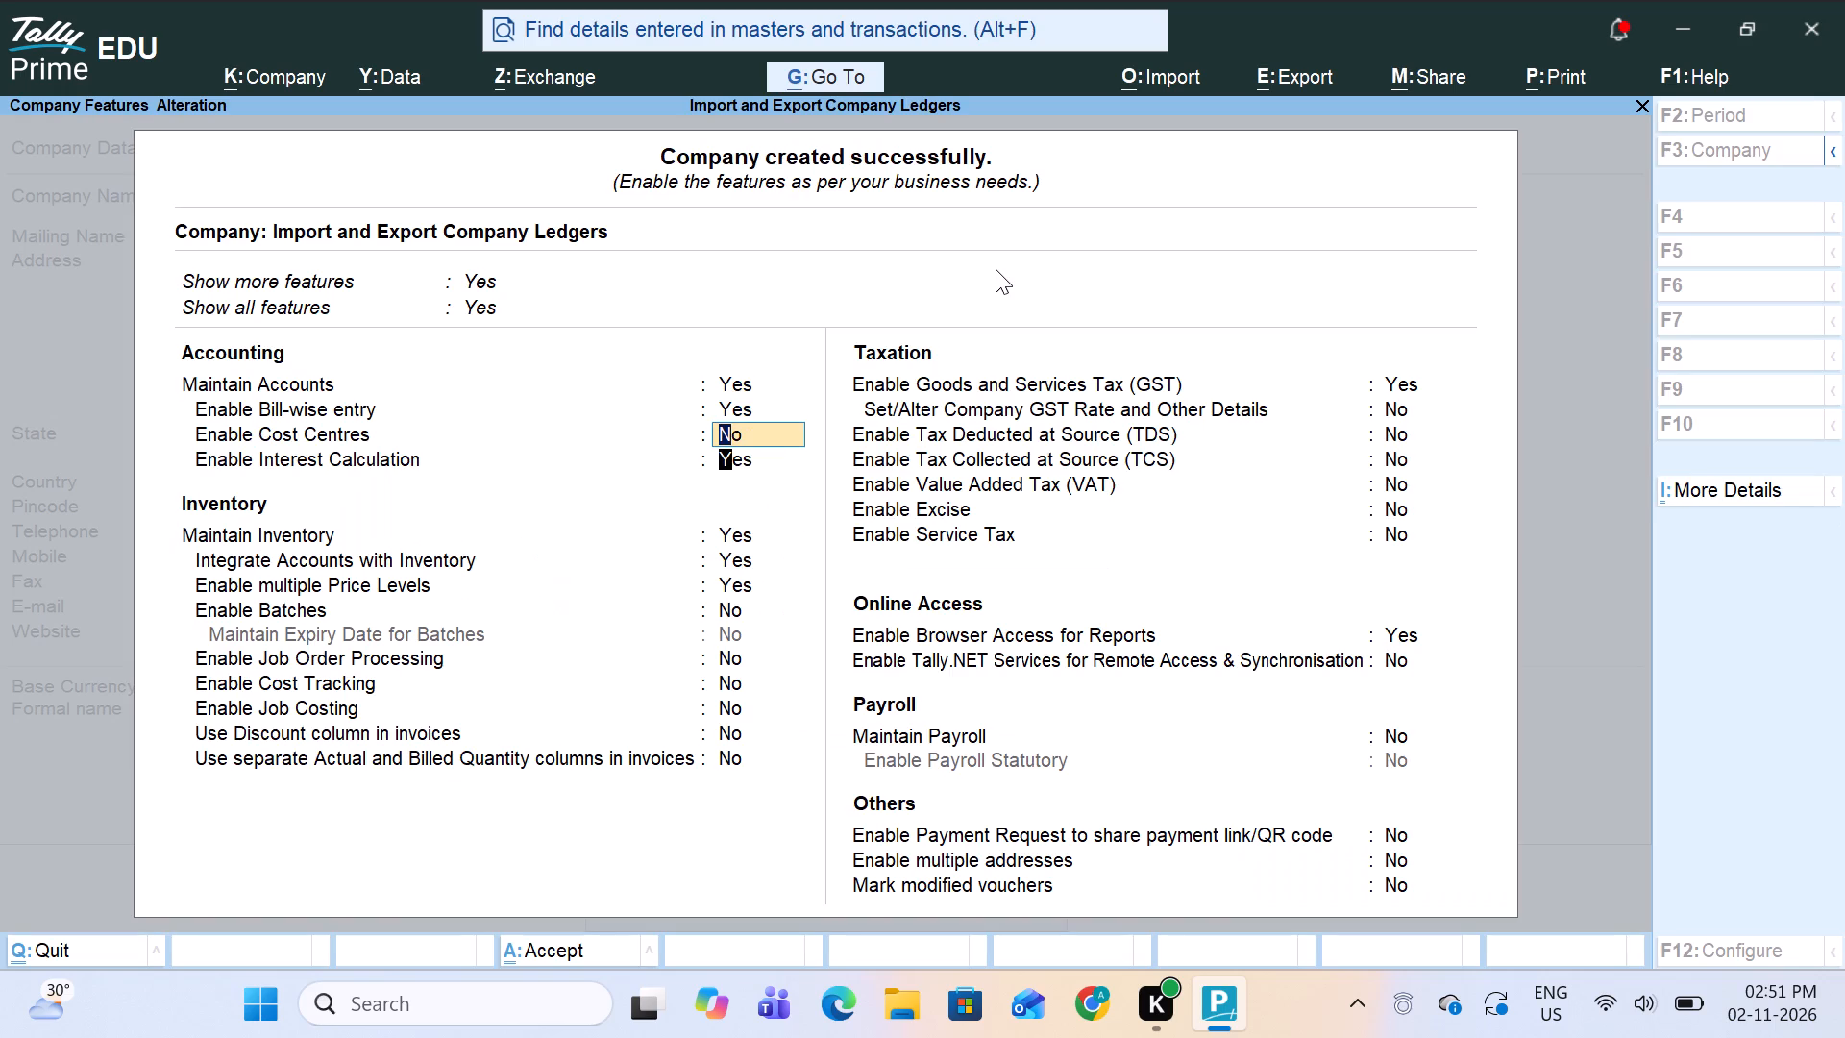
Keep the preset accounting and inventory features for the new company and leave Goods and Services Tax enabled, proceeding to its GST details.
key("Return")
key("Return")
key("Return")
key("Return")
key("Return")
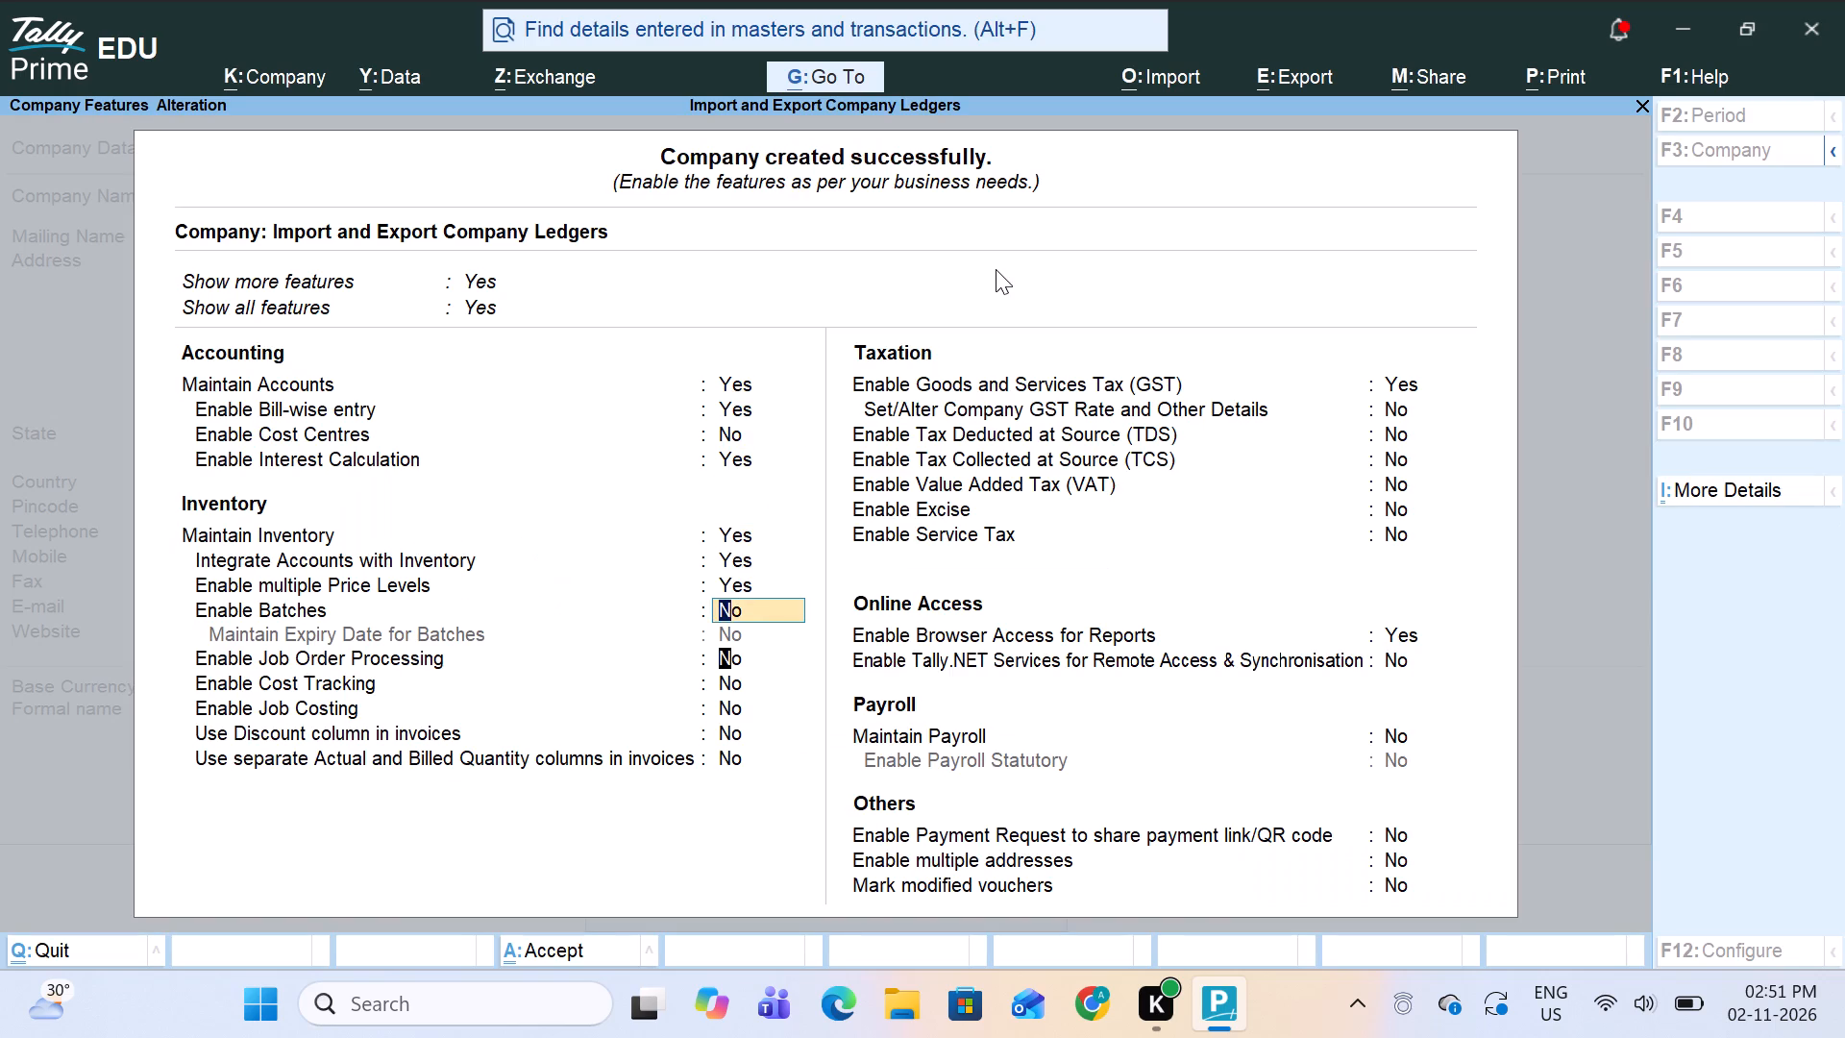
key("Return")
key("Return")
key("Return")
key("Return")
key("Return")
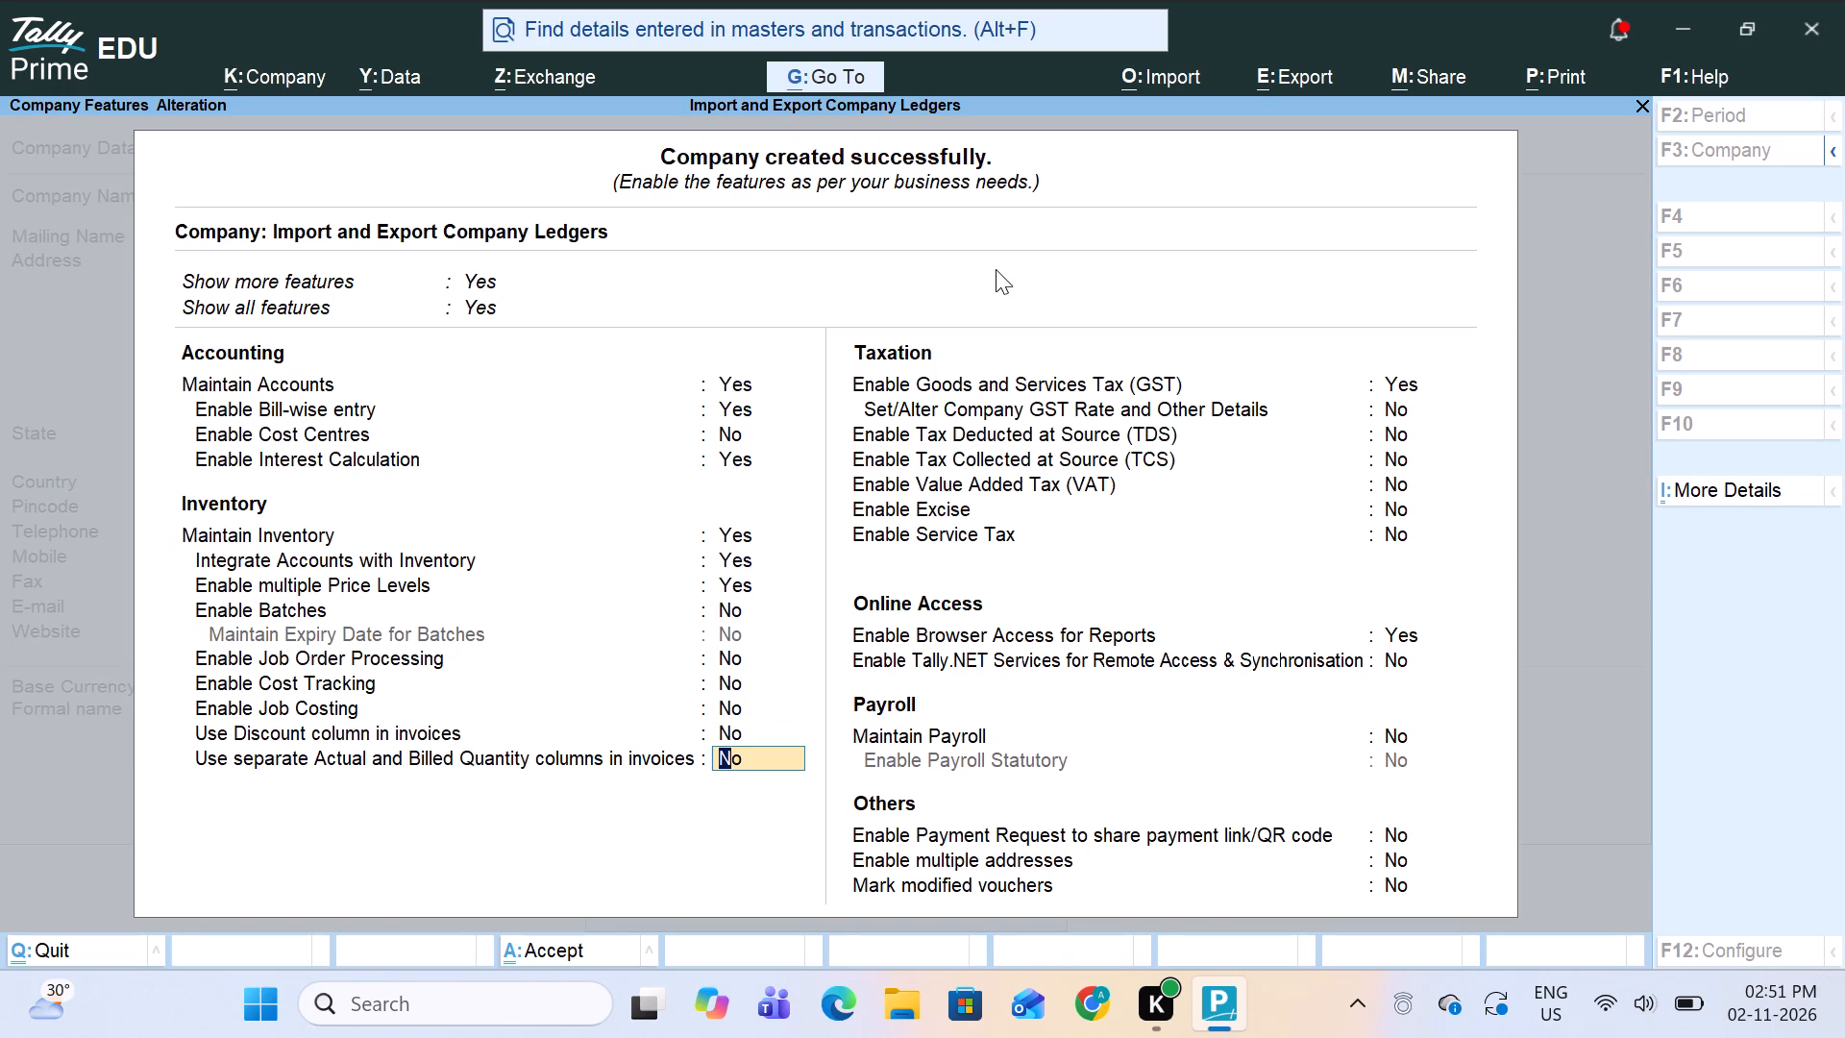
key("Return")
key("Return")
Keep the Regular registration type with Assessee of Other Territory at No, and enter the company's GSTIN.
key("Return")
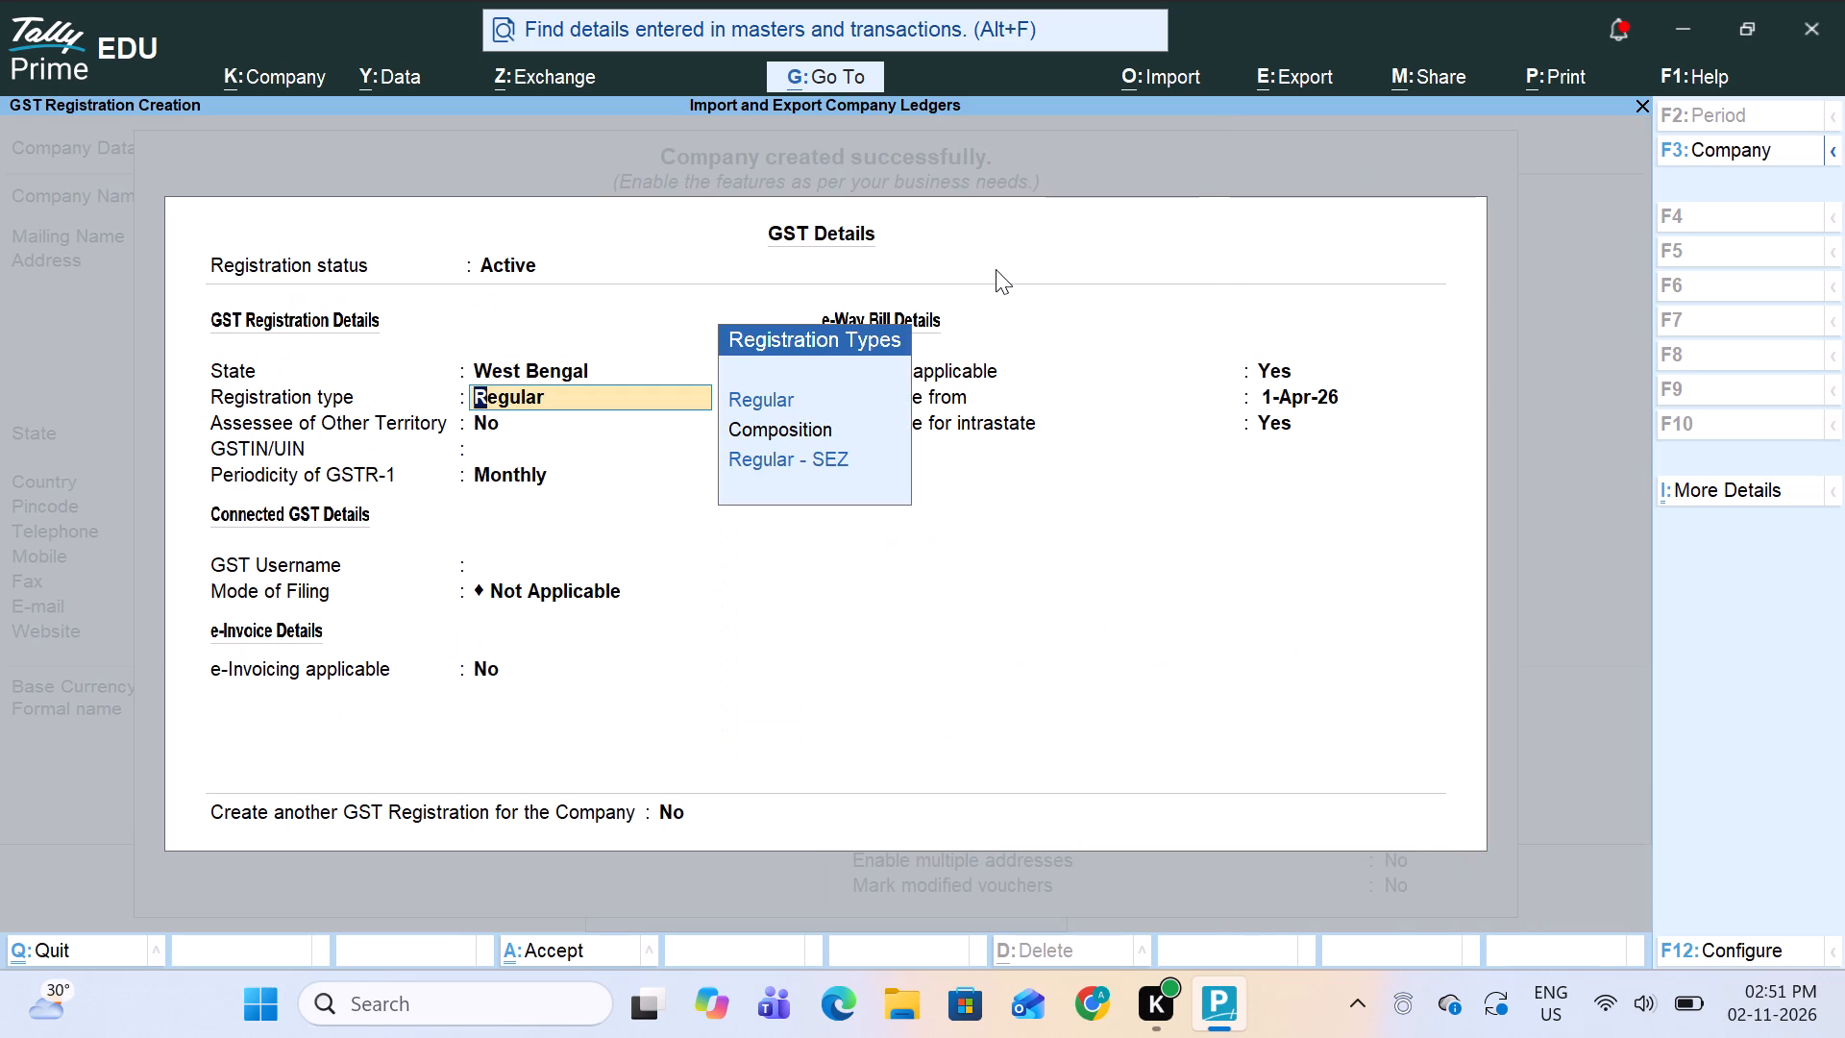
key("Return")
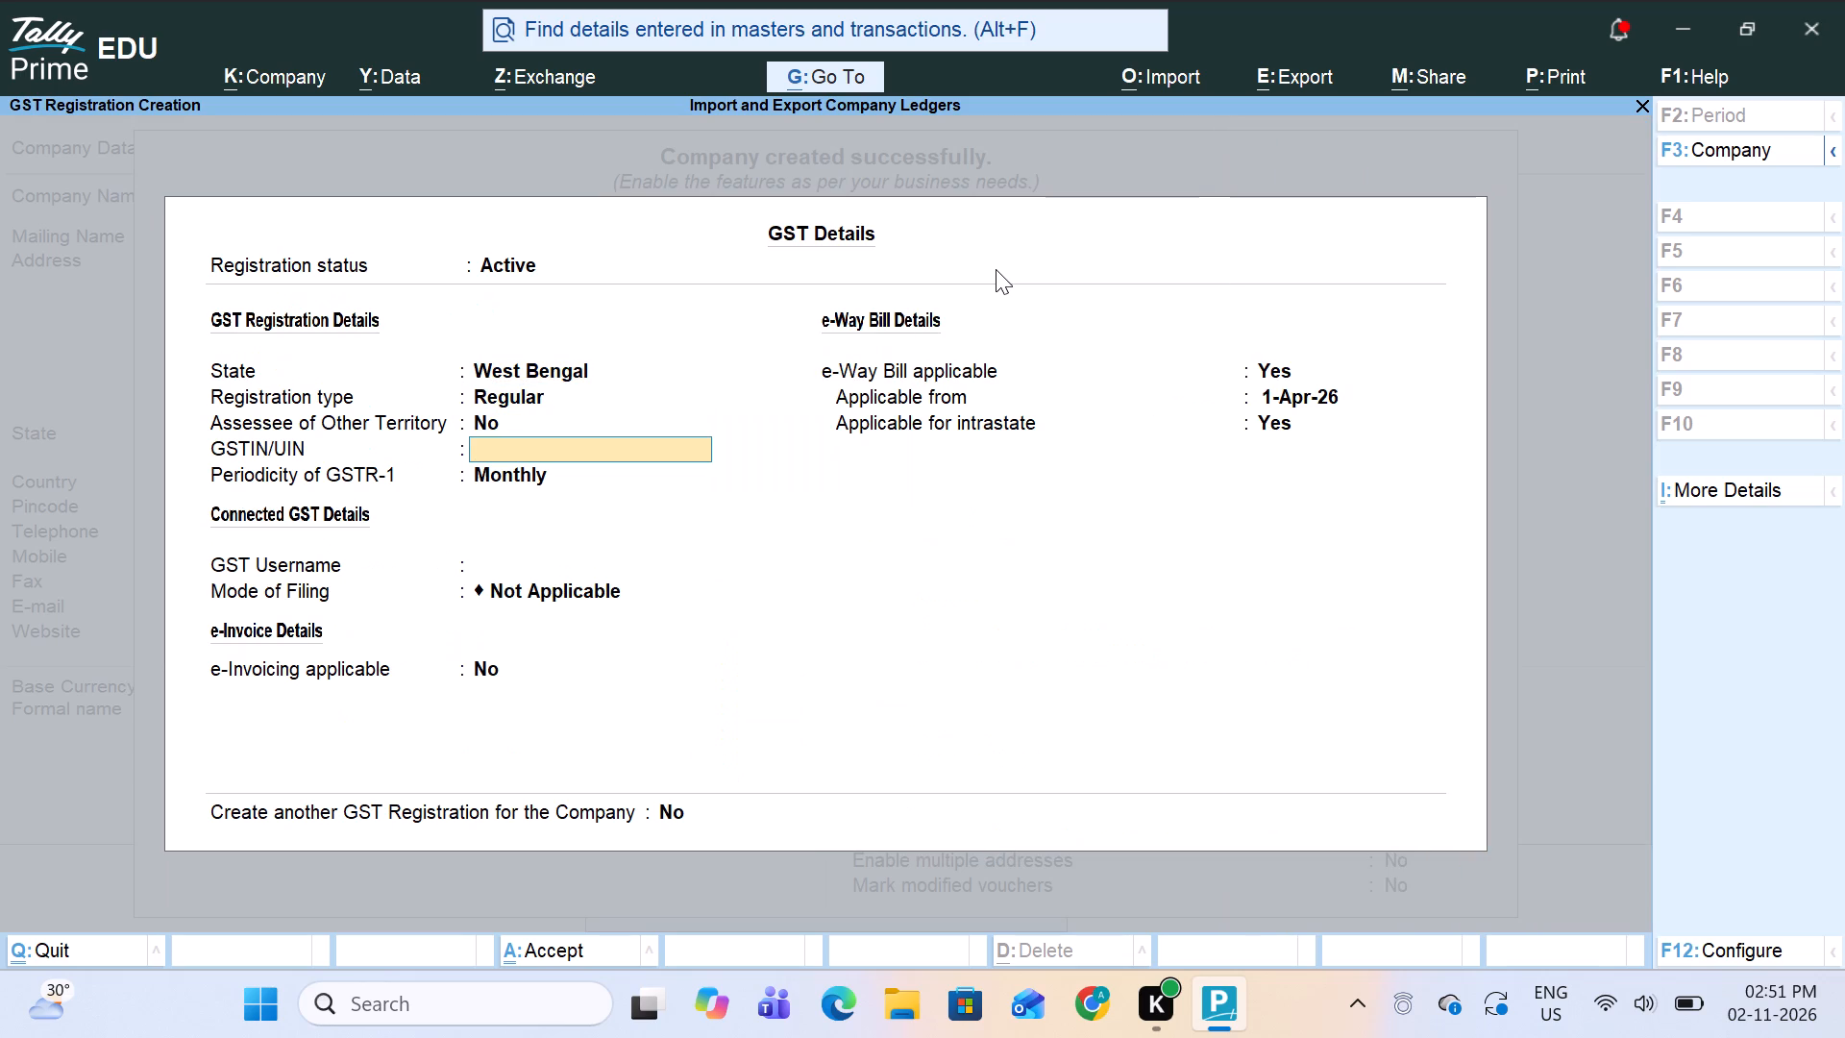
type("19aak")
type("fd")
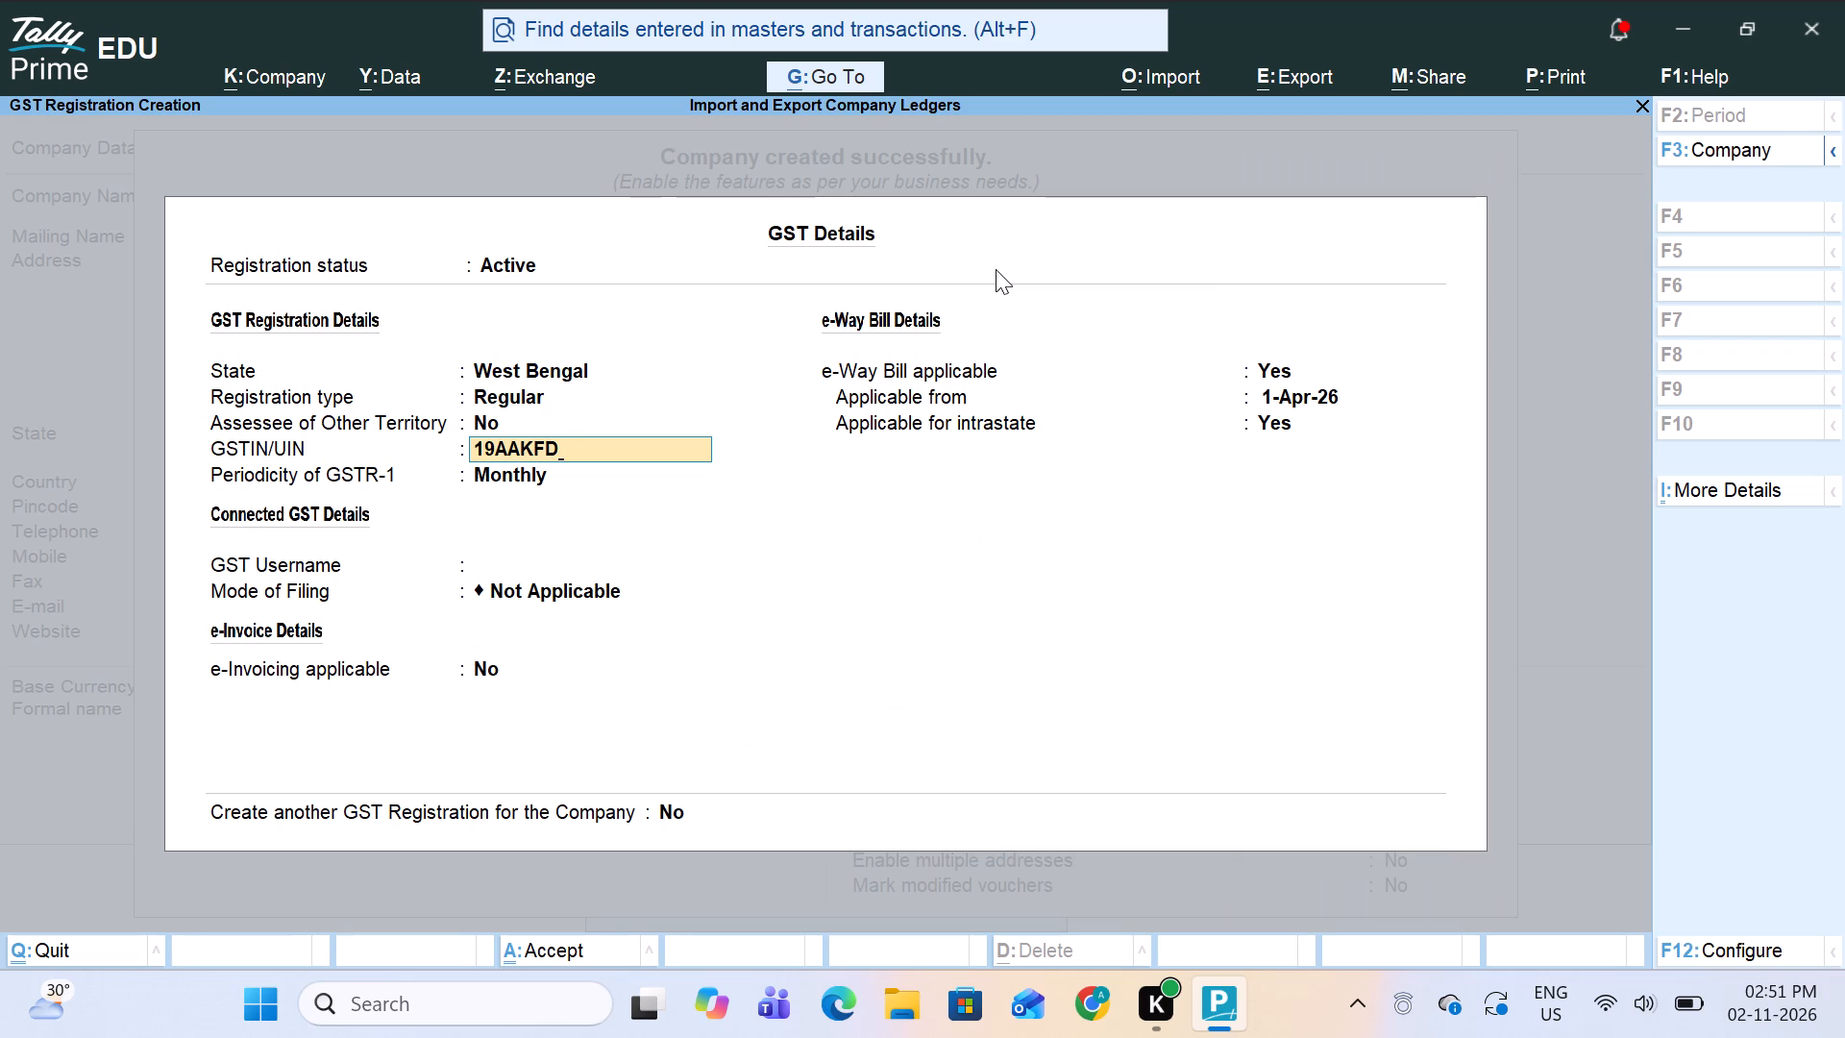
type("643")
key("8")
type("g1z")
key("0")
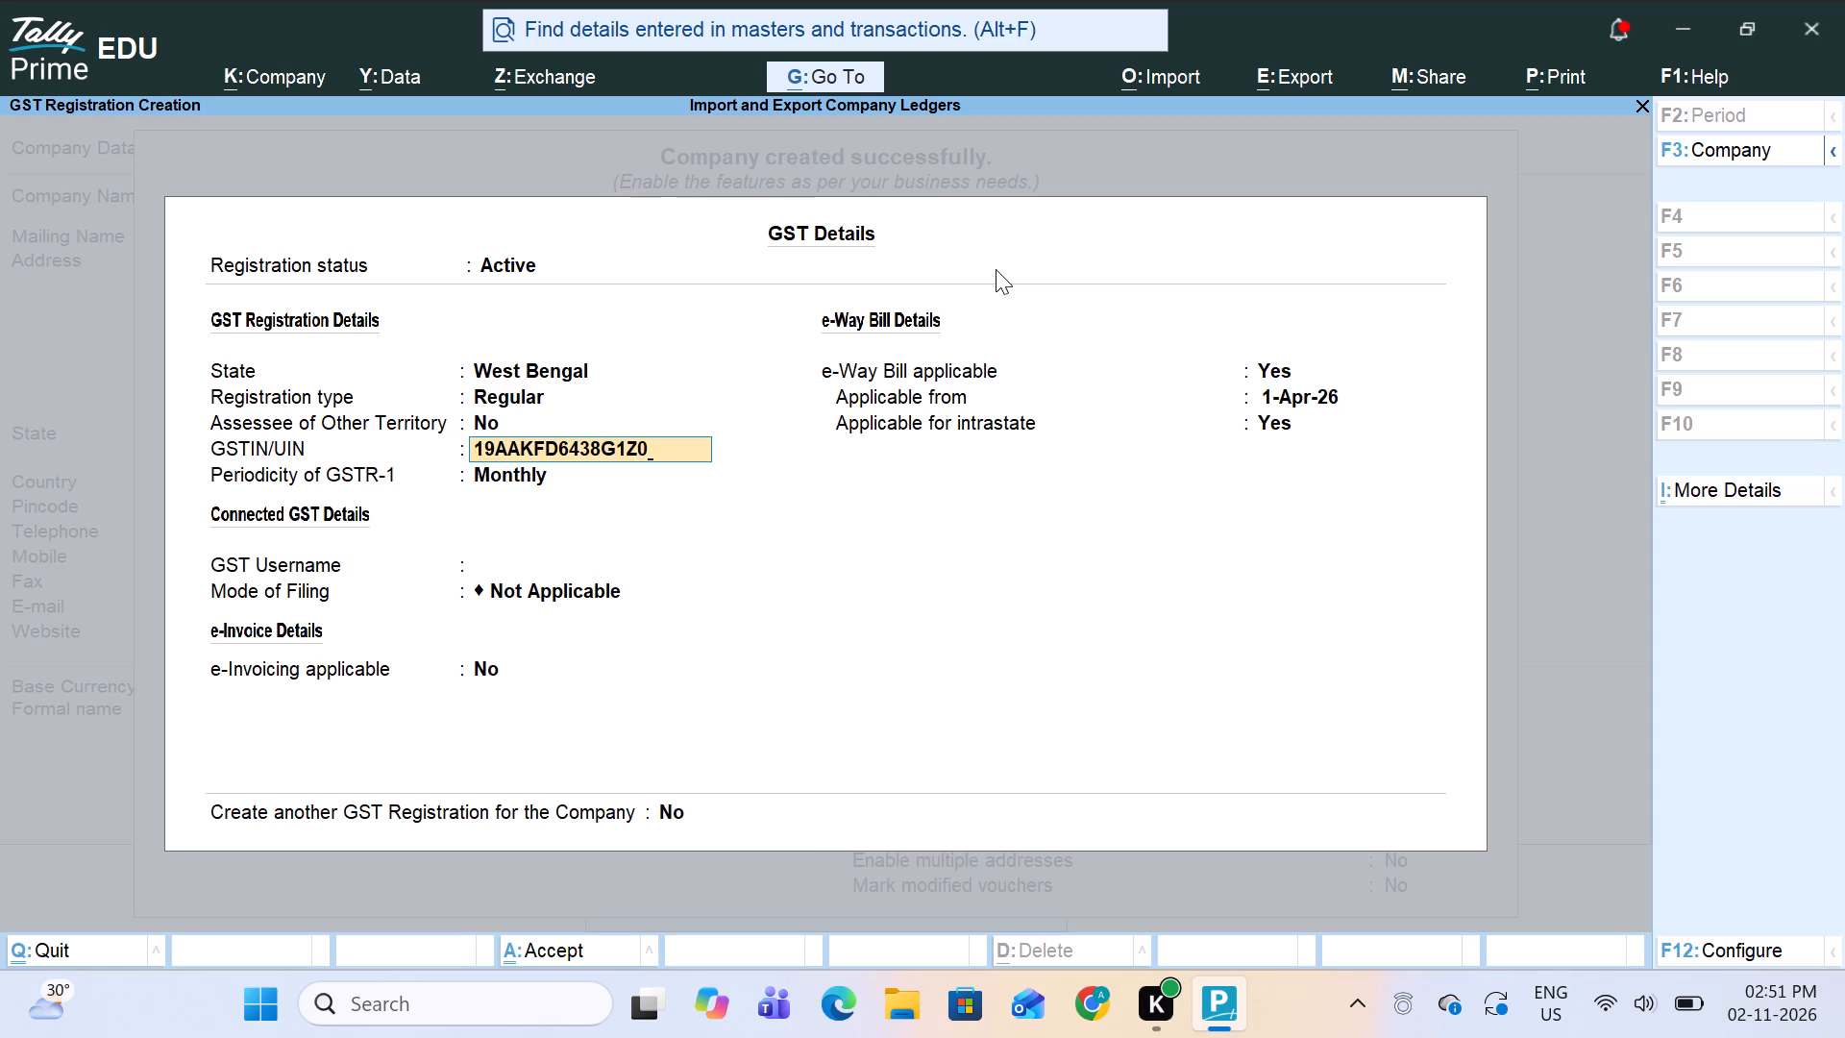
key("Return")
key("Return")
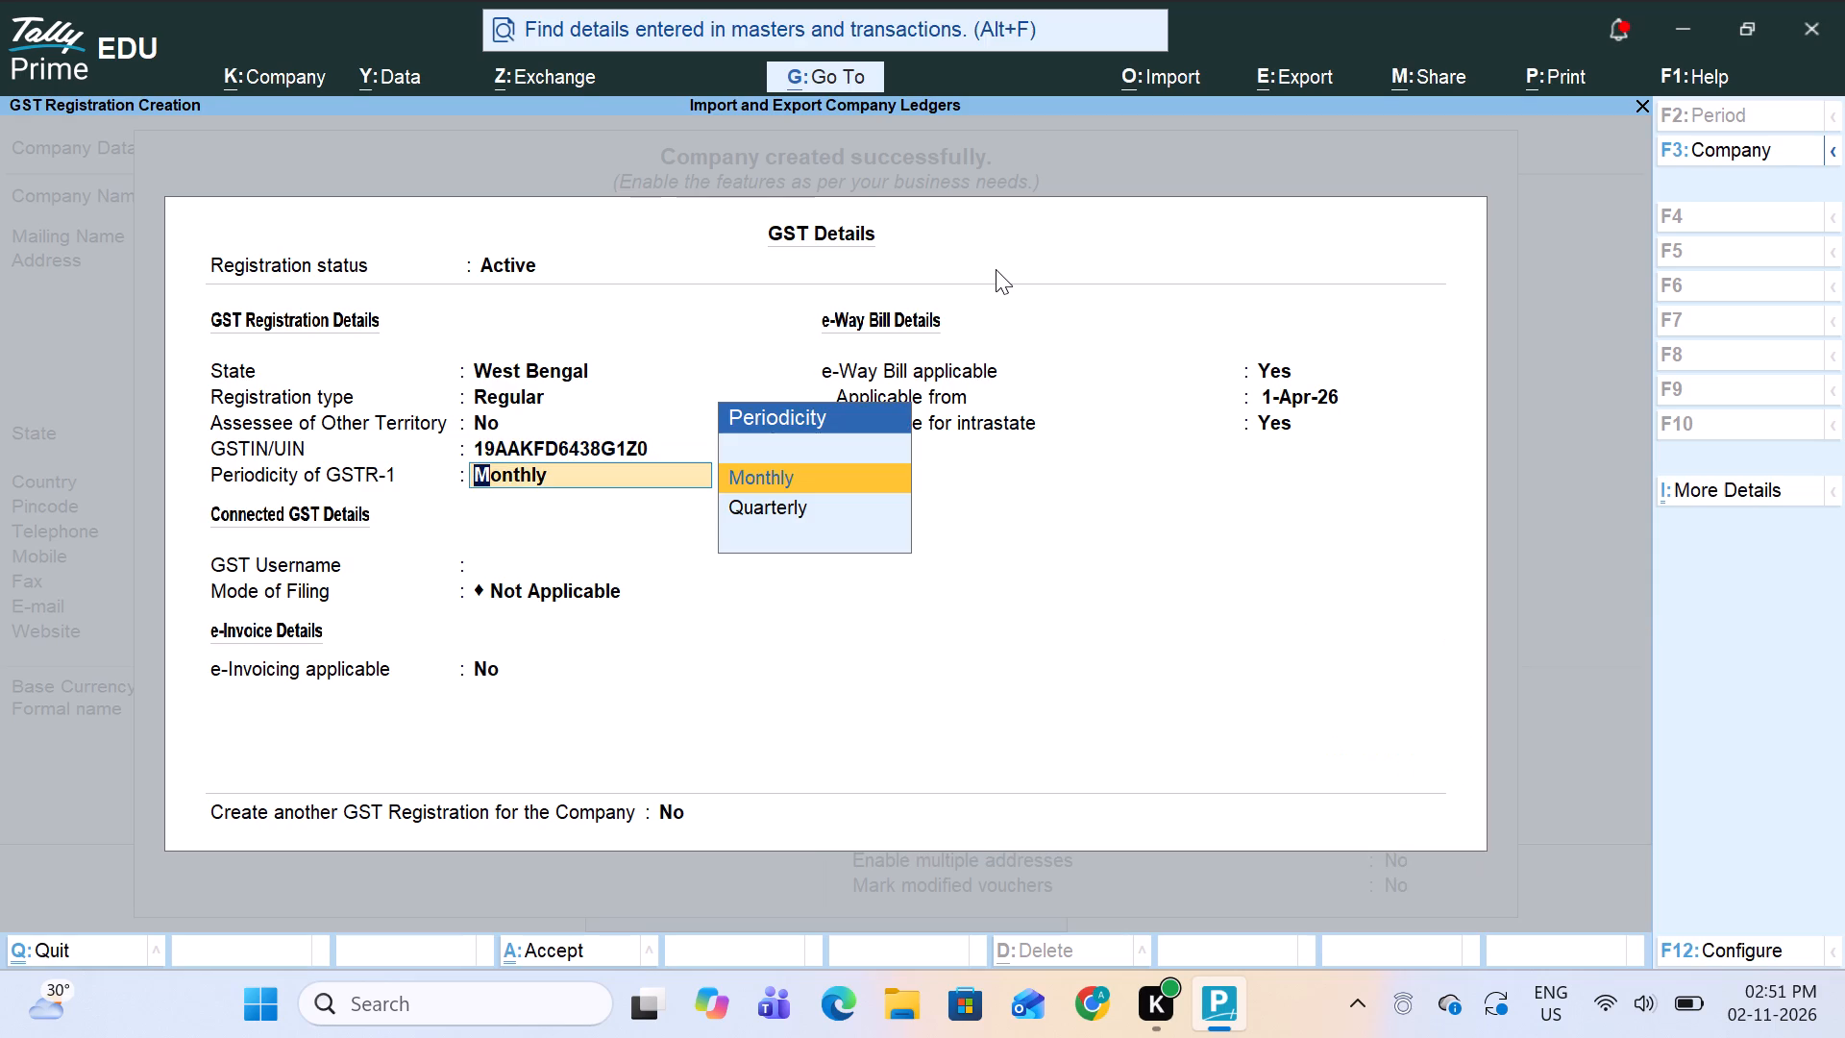
Keep GSTR-1 periodicity Monthly, leave the GST username blank, set e-Way Bill applicable to No and save the GST details.
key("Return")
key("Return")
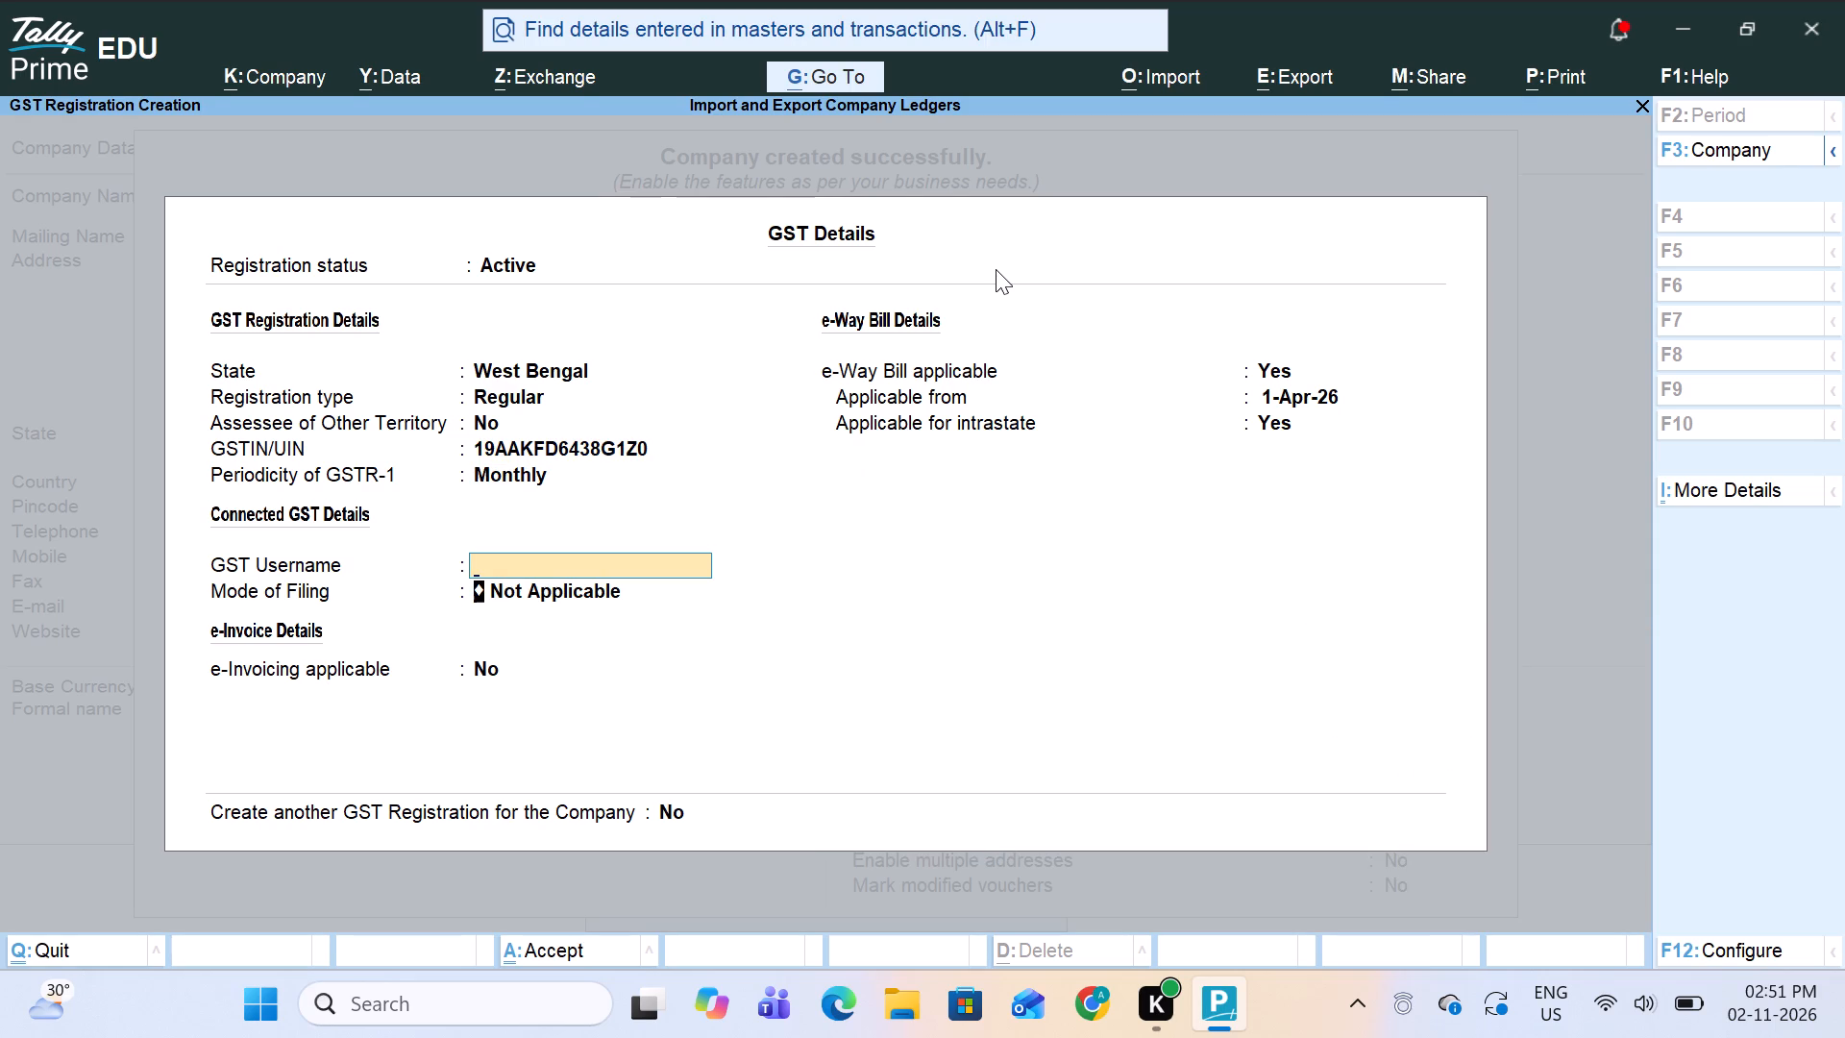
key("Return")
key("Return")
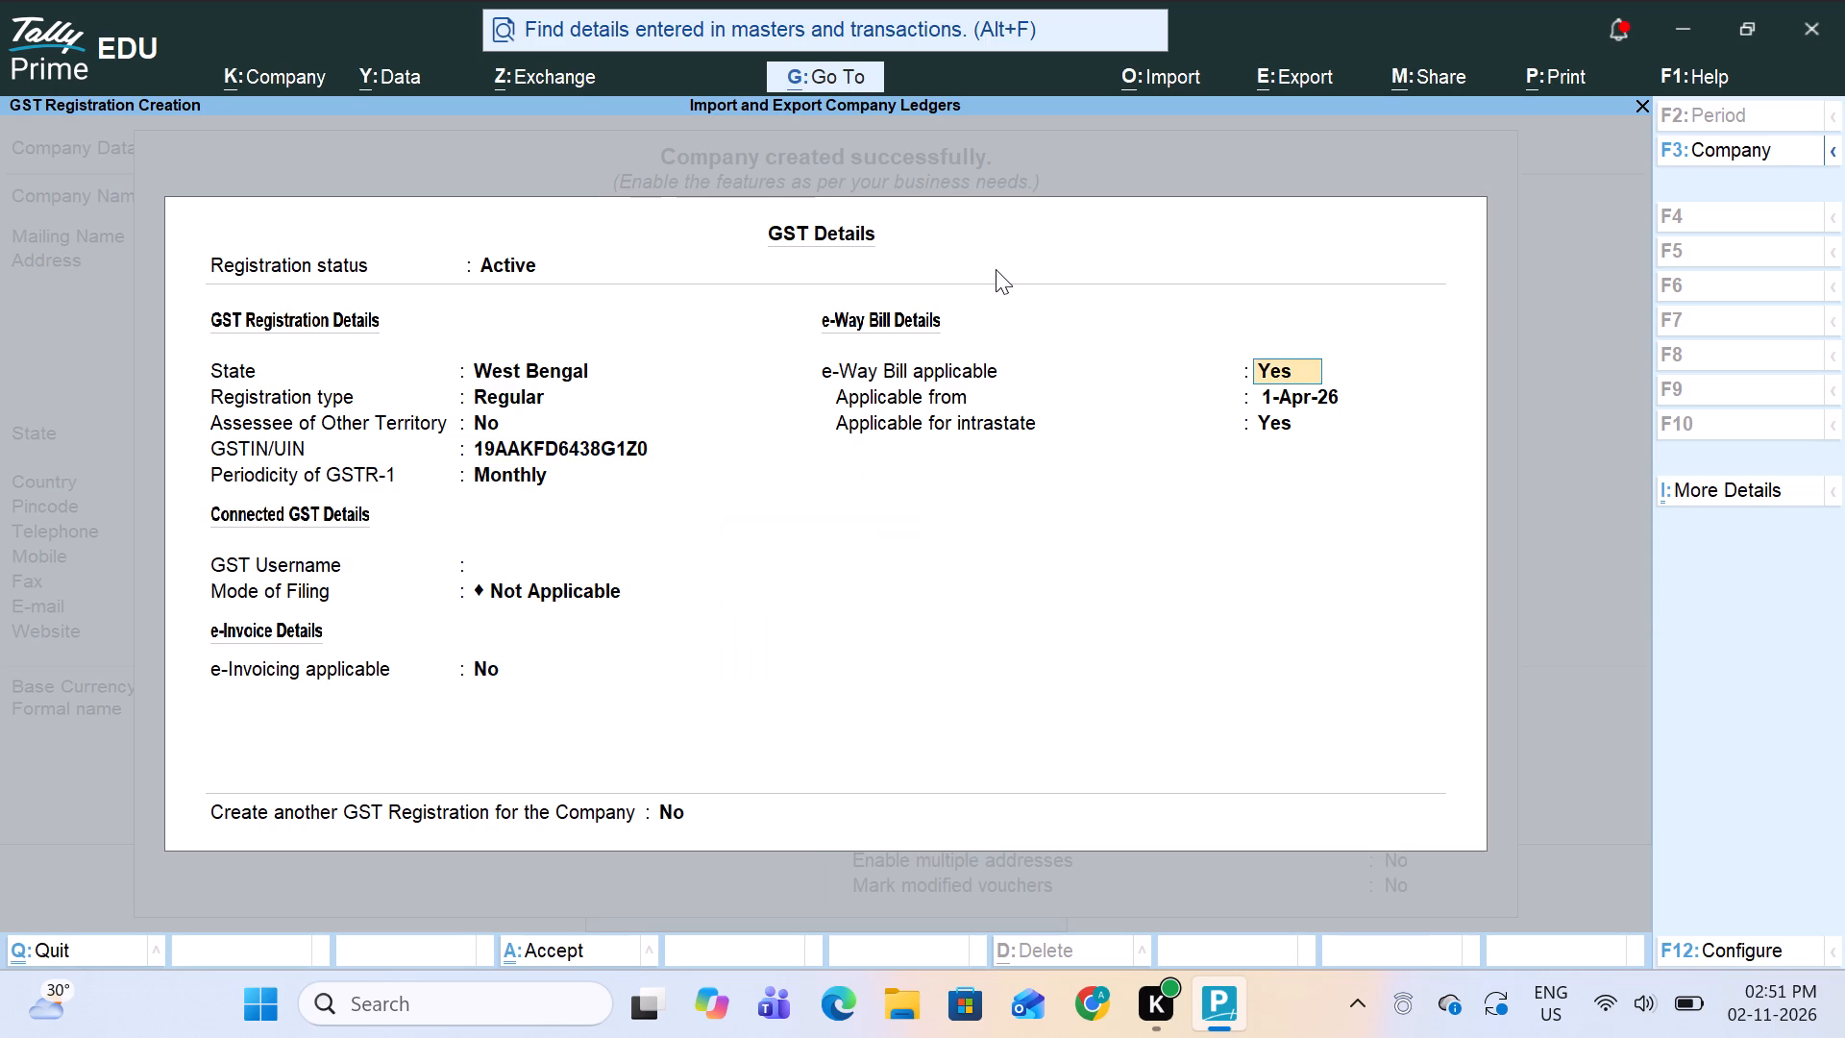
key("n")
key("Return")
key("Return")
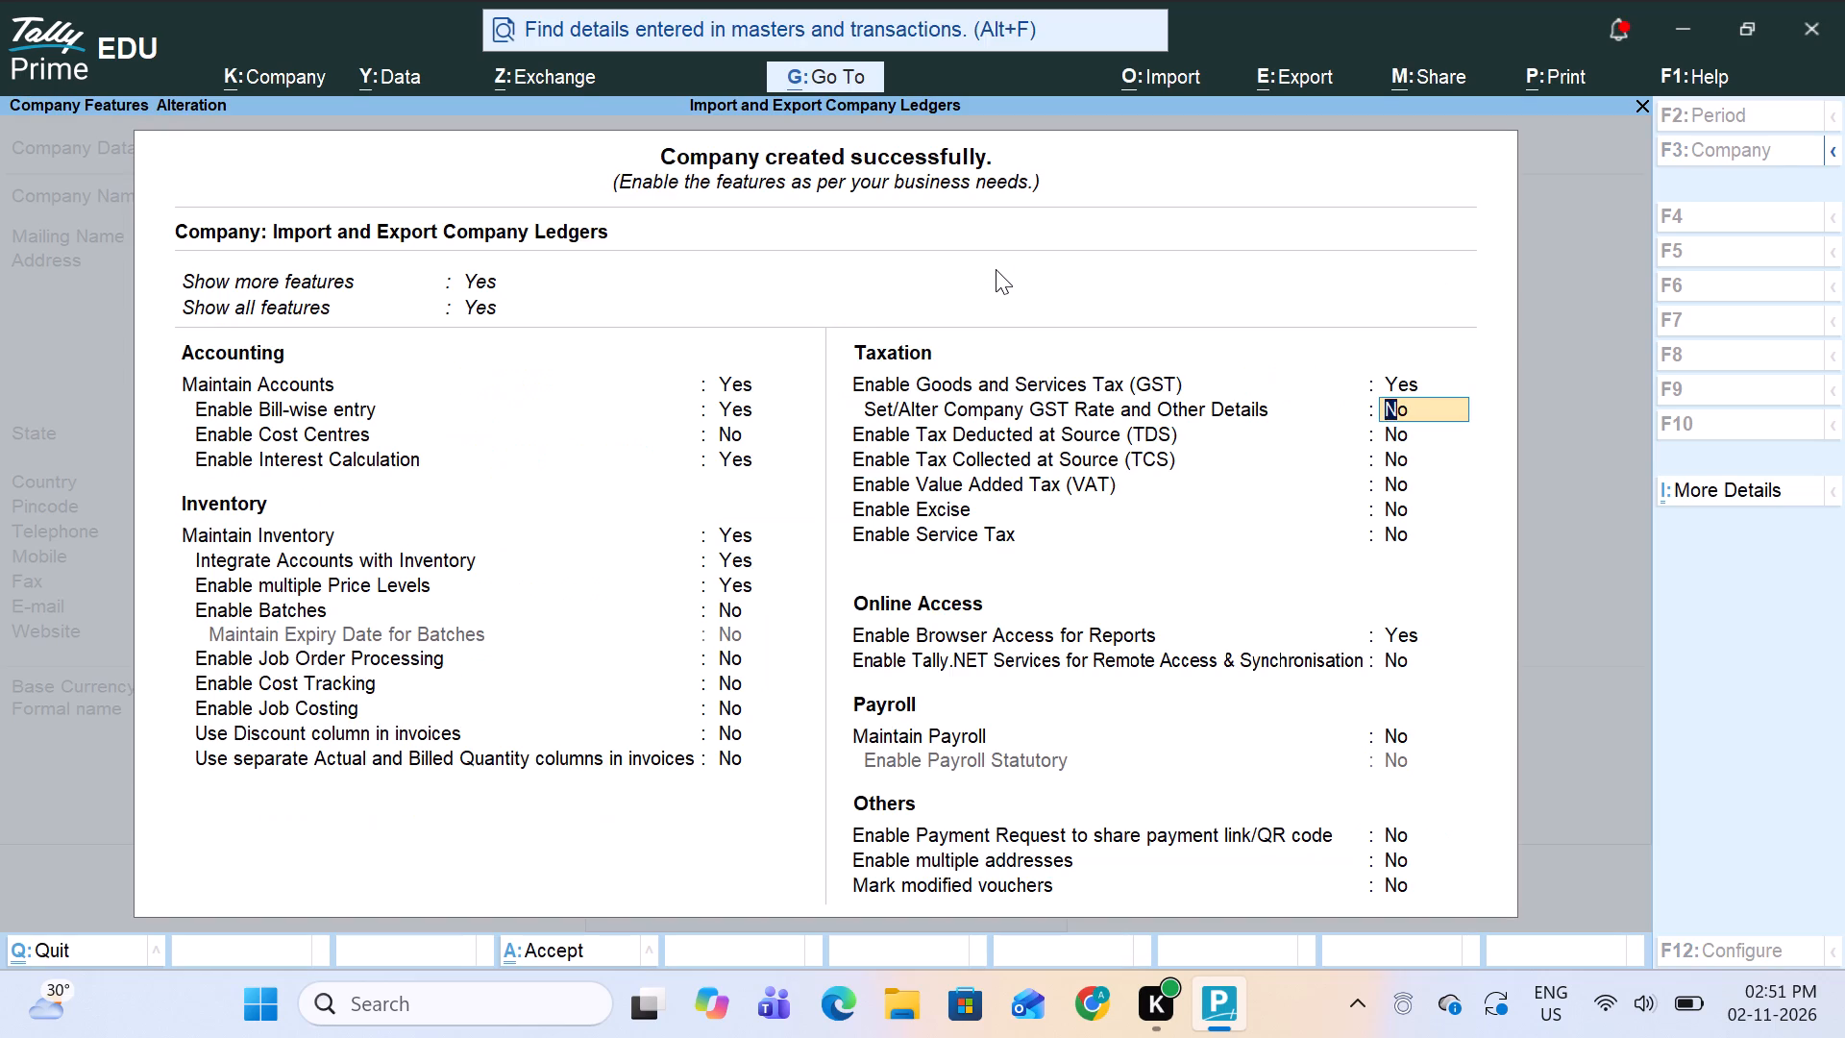
Keep the remaining taxation, online access, payroll and other features as preset, accept the company features and return to the Gateway of Tally.
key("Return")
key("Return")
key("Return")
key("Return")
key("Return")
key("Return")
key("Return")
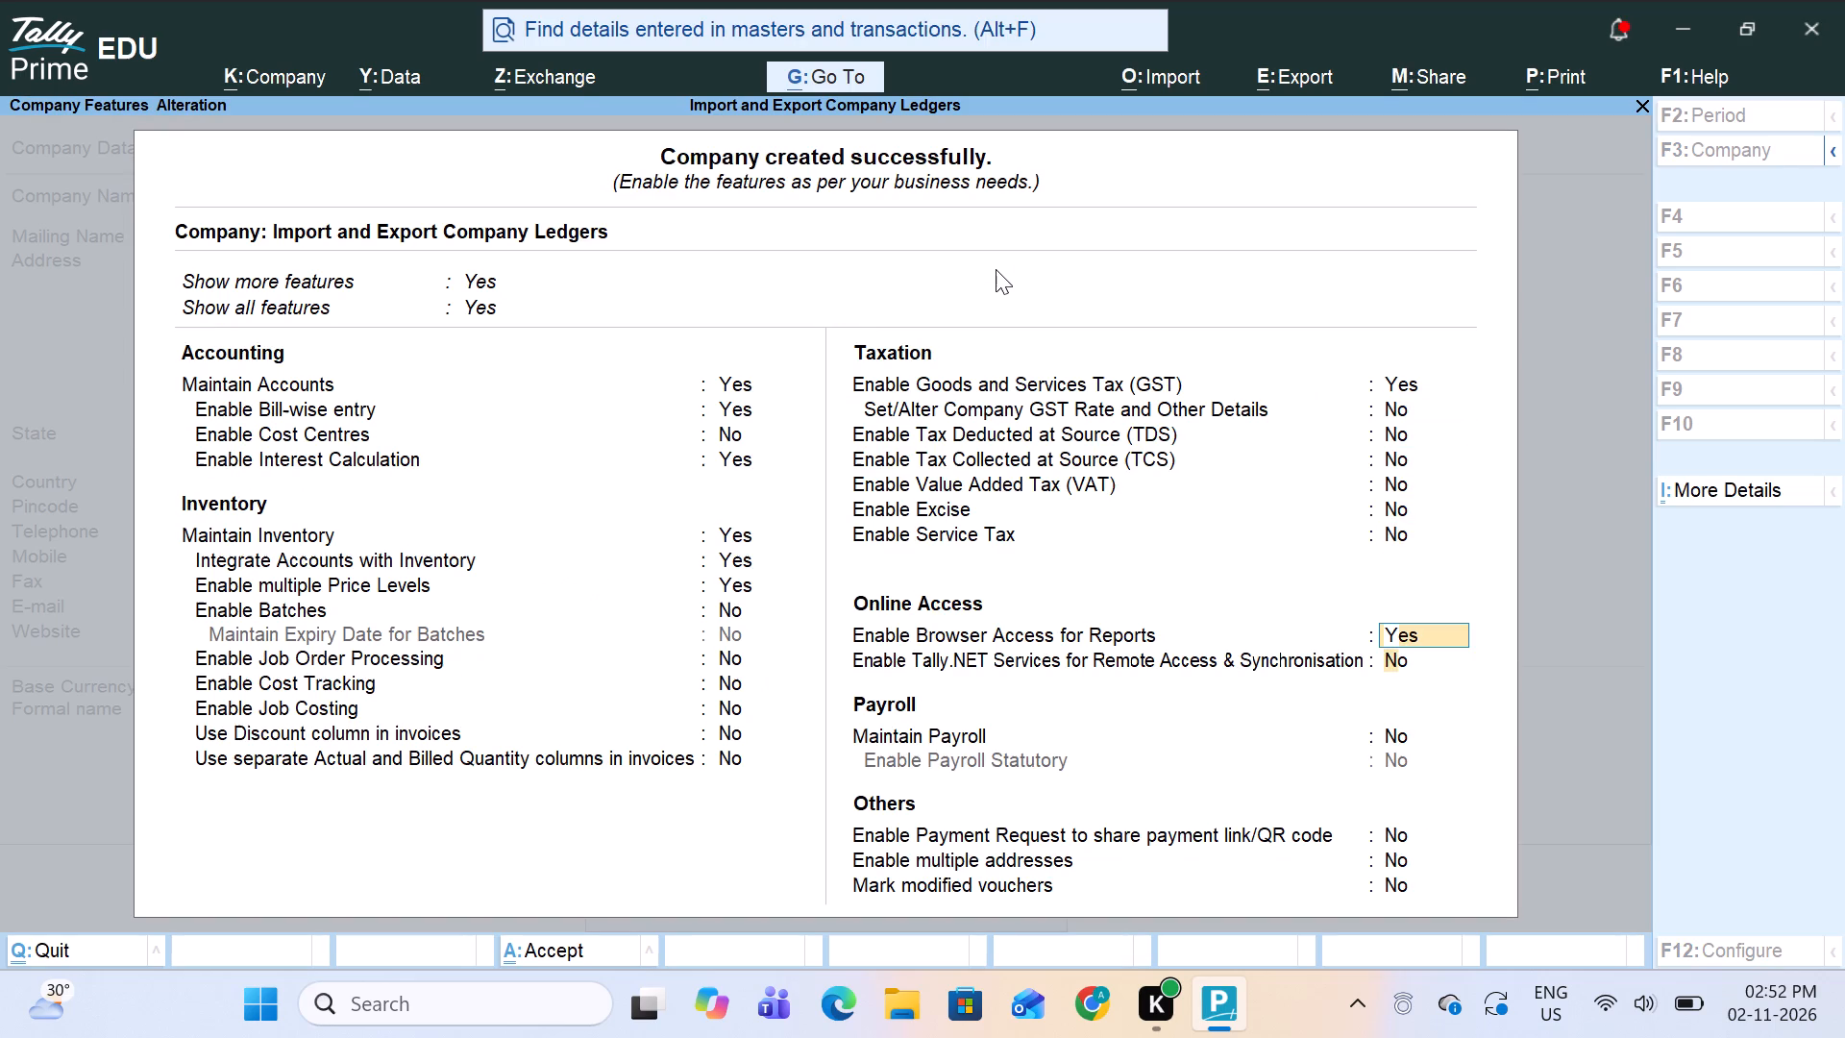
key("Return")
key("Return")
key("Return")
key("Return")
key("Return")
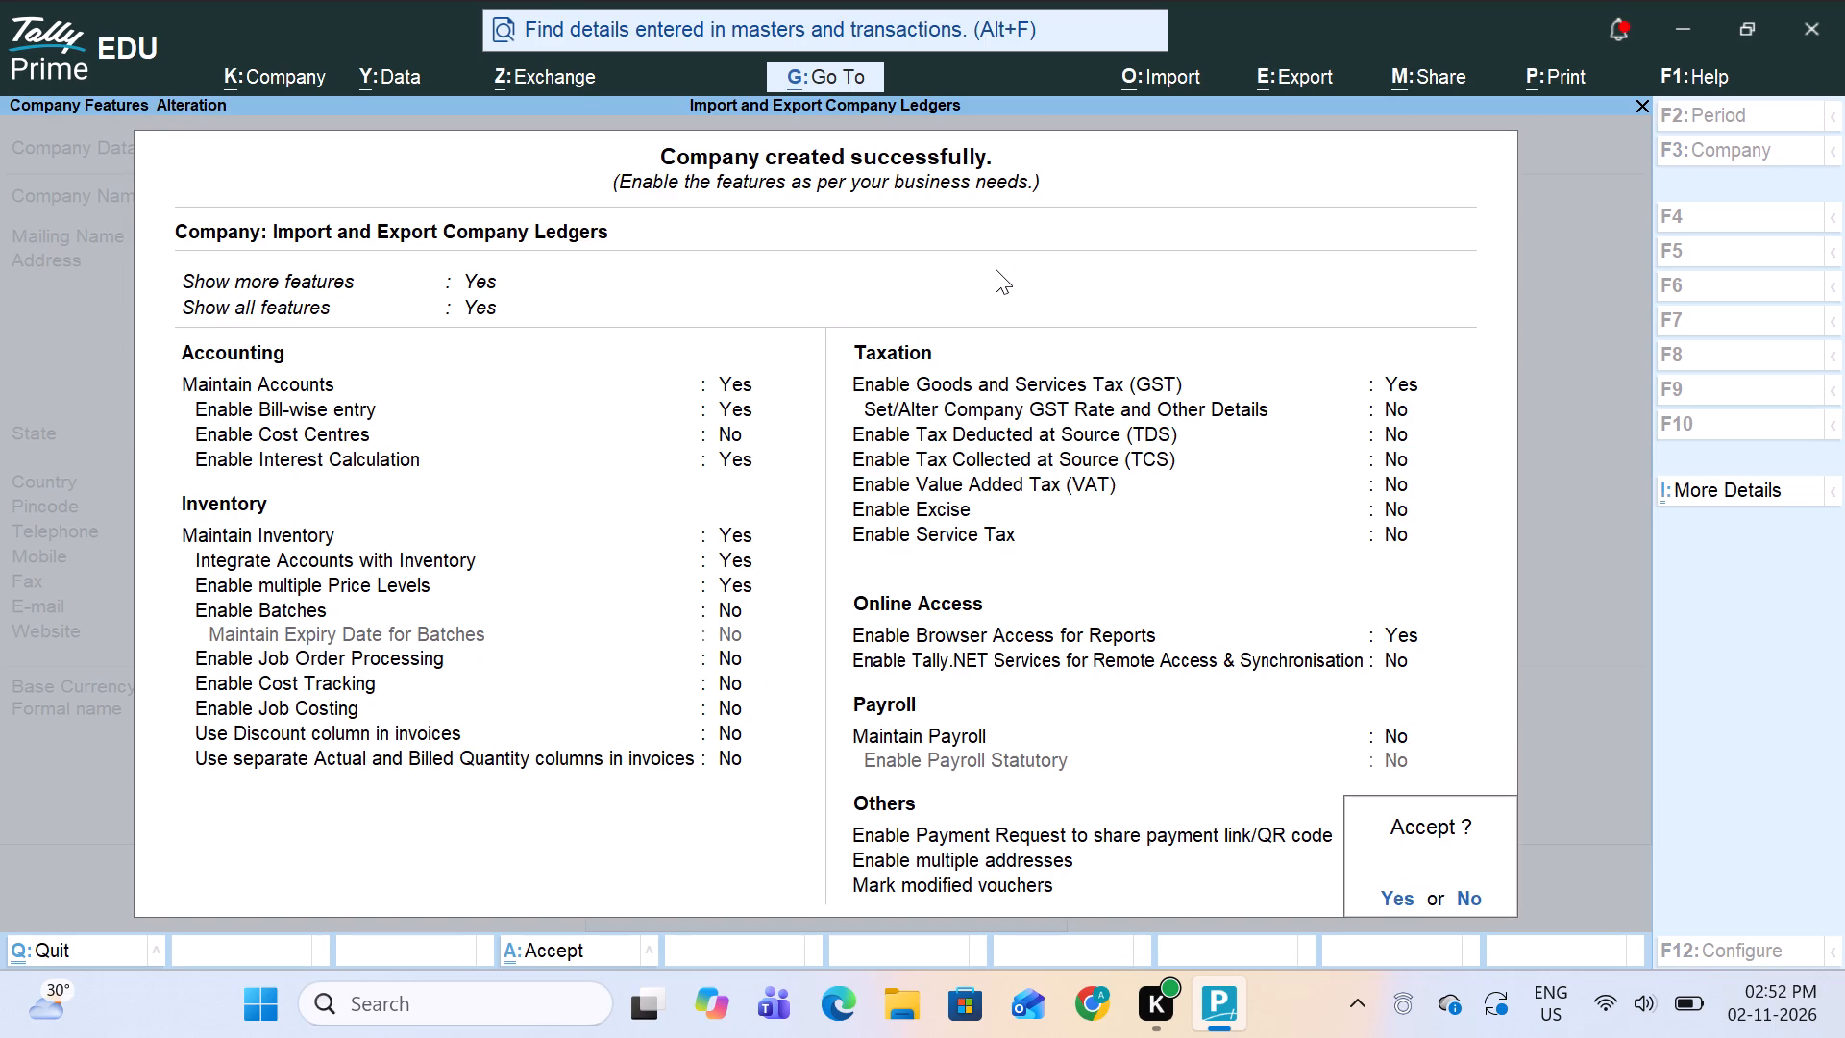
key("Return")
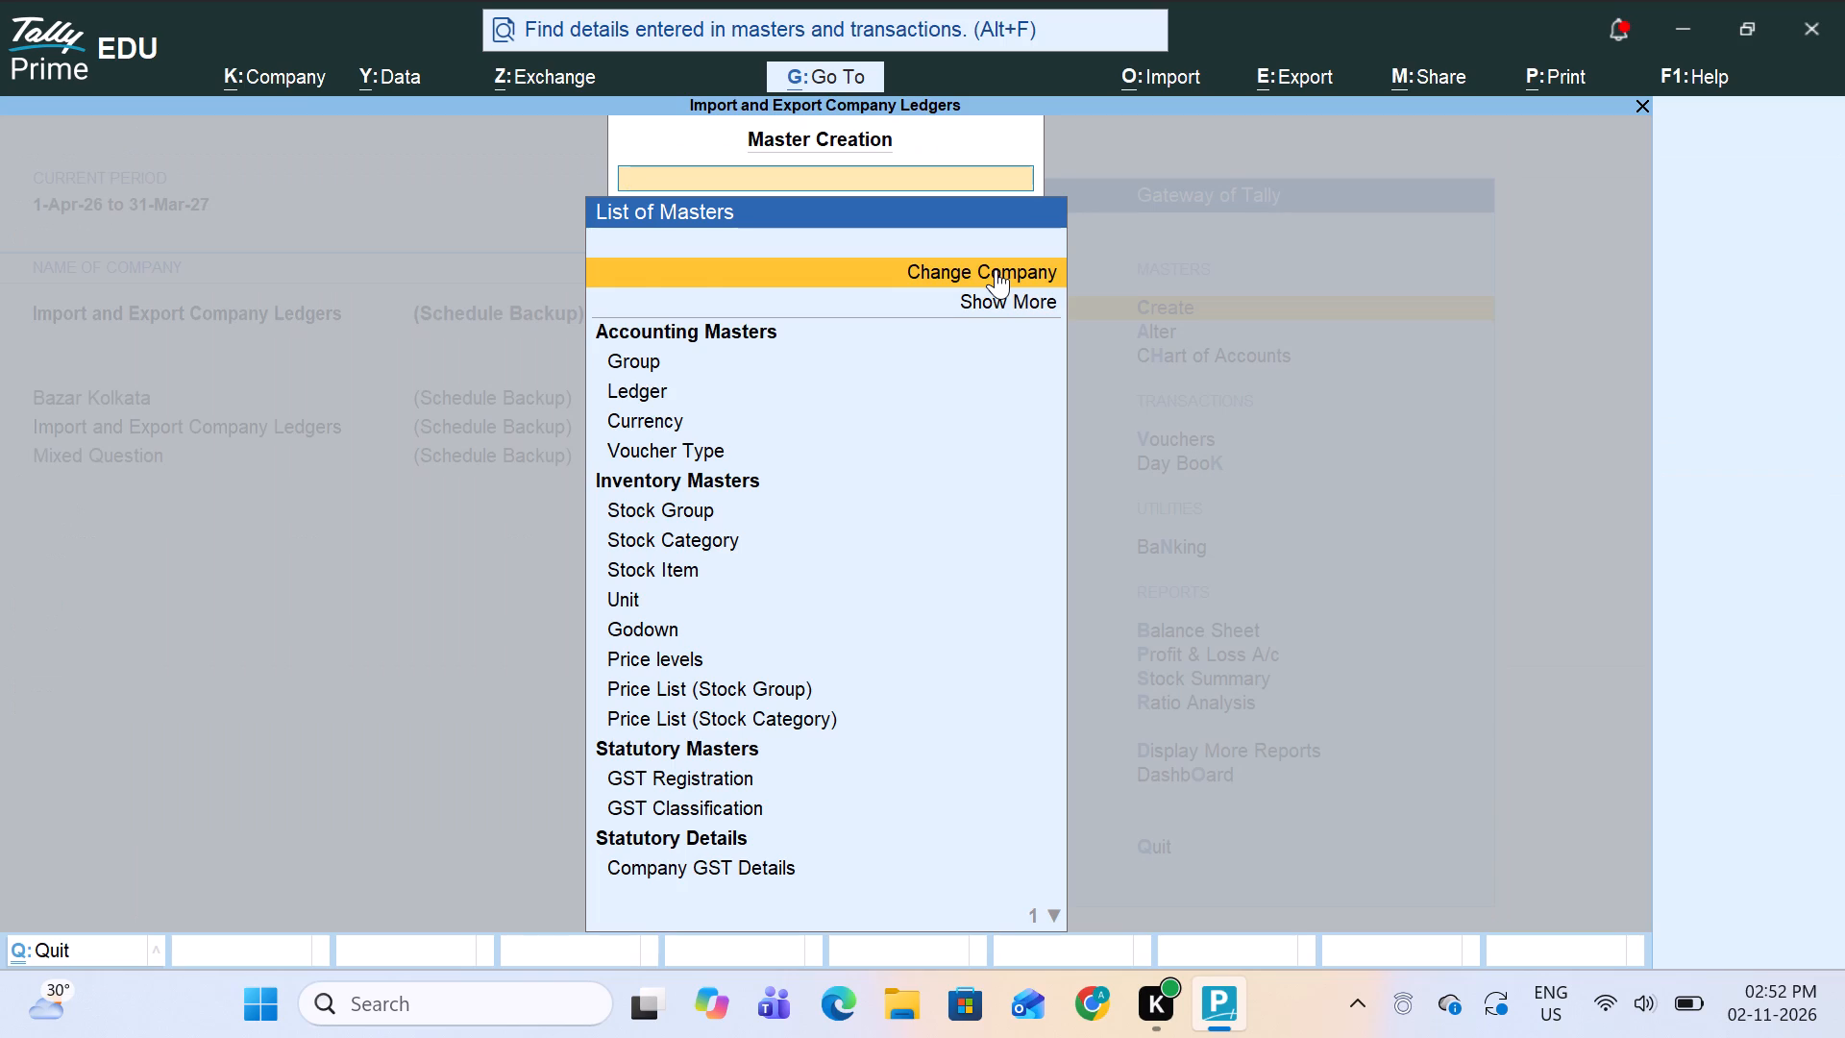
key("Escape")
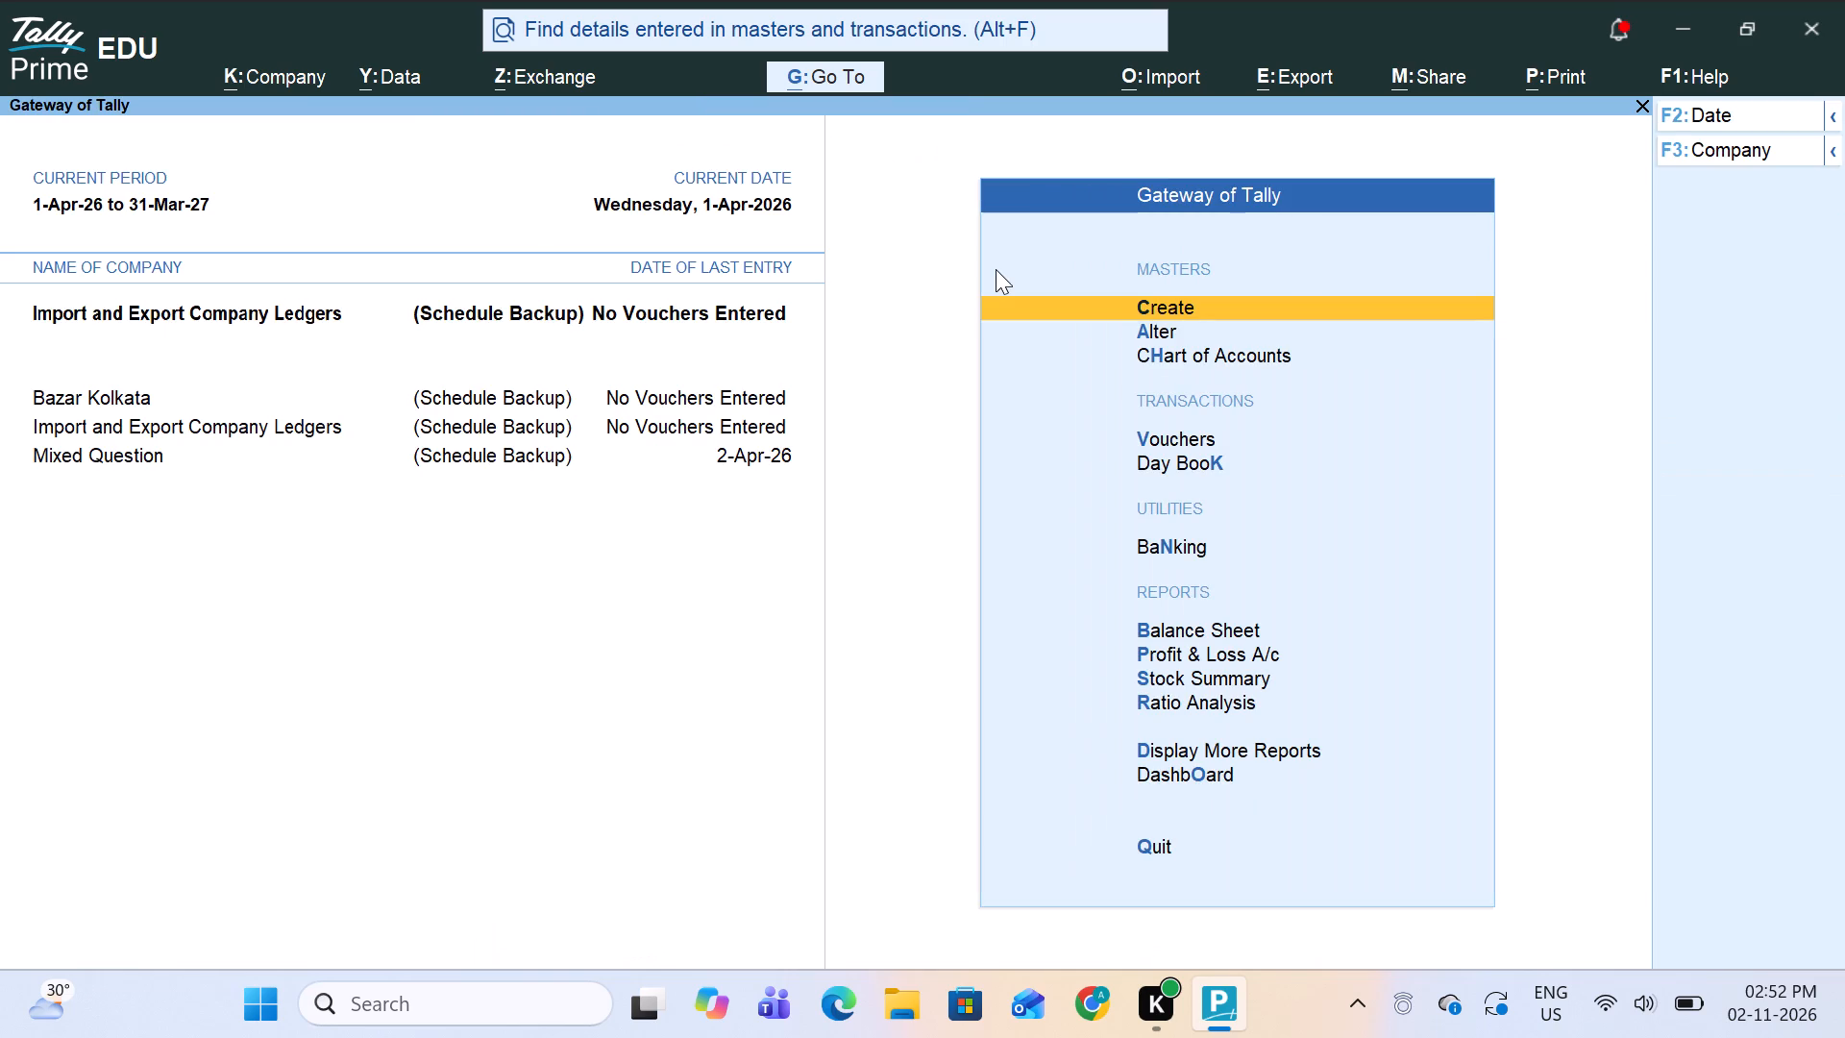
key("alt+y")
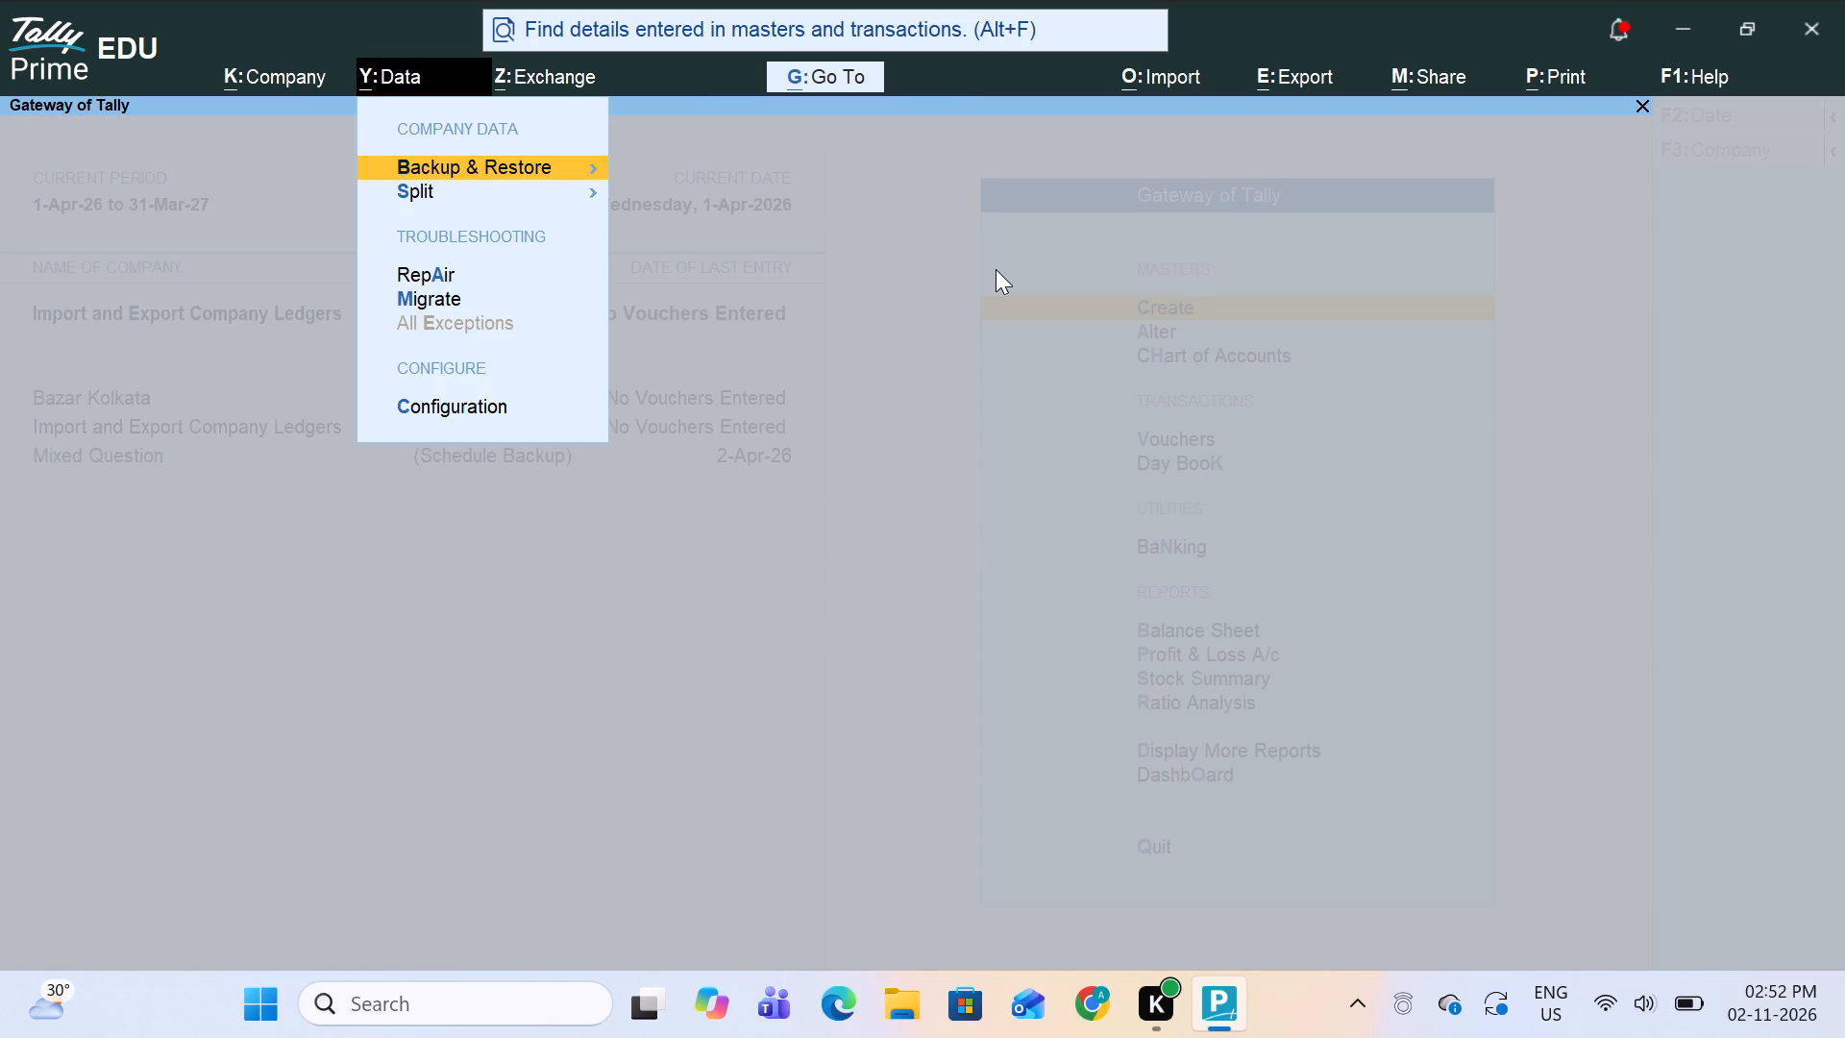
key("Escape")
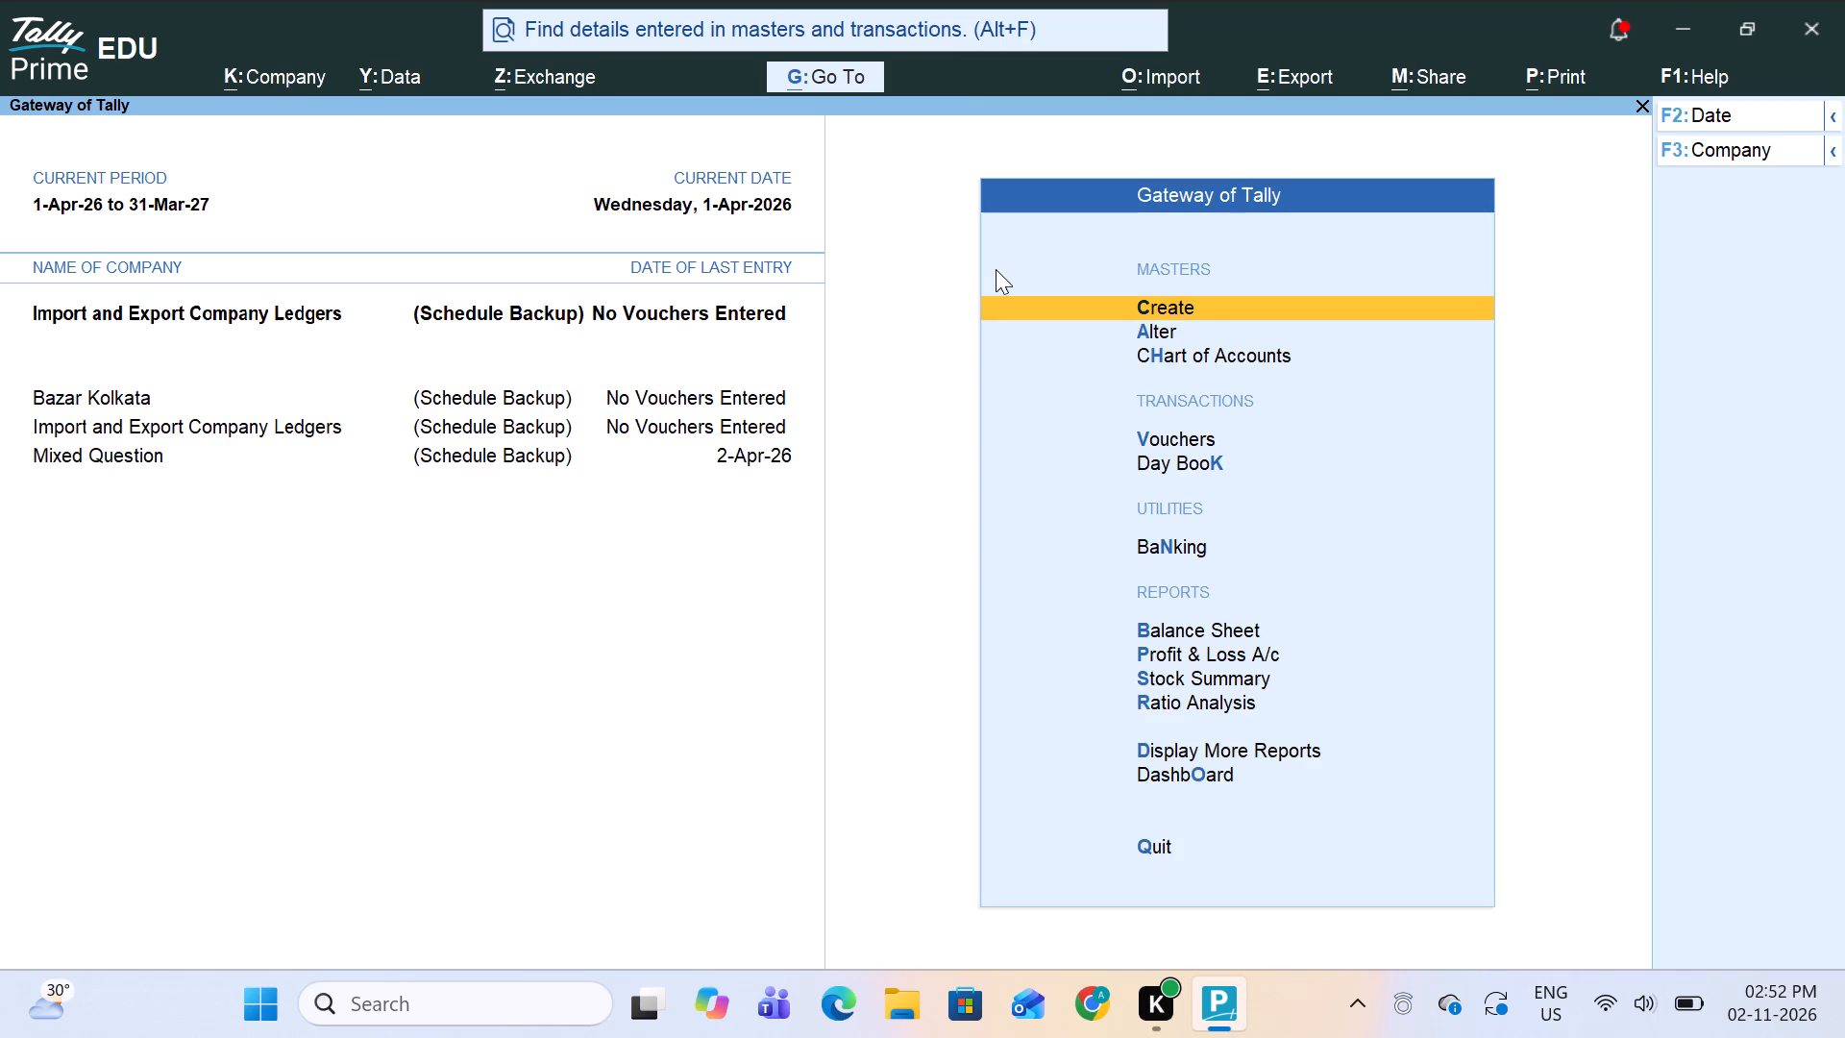
Start a masters import into the new company with XML (Data Interchange) as the file format.
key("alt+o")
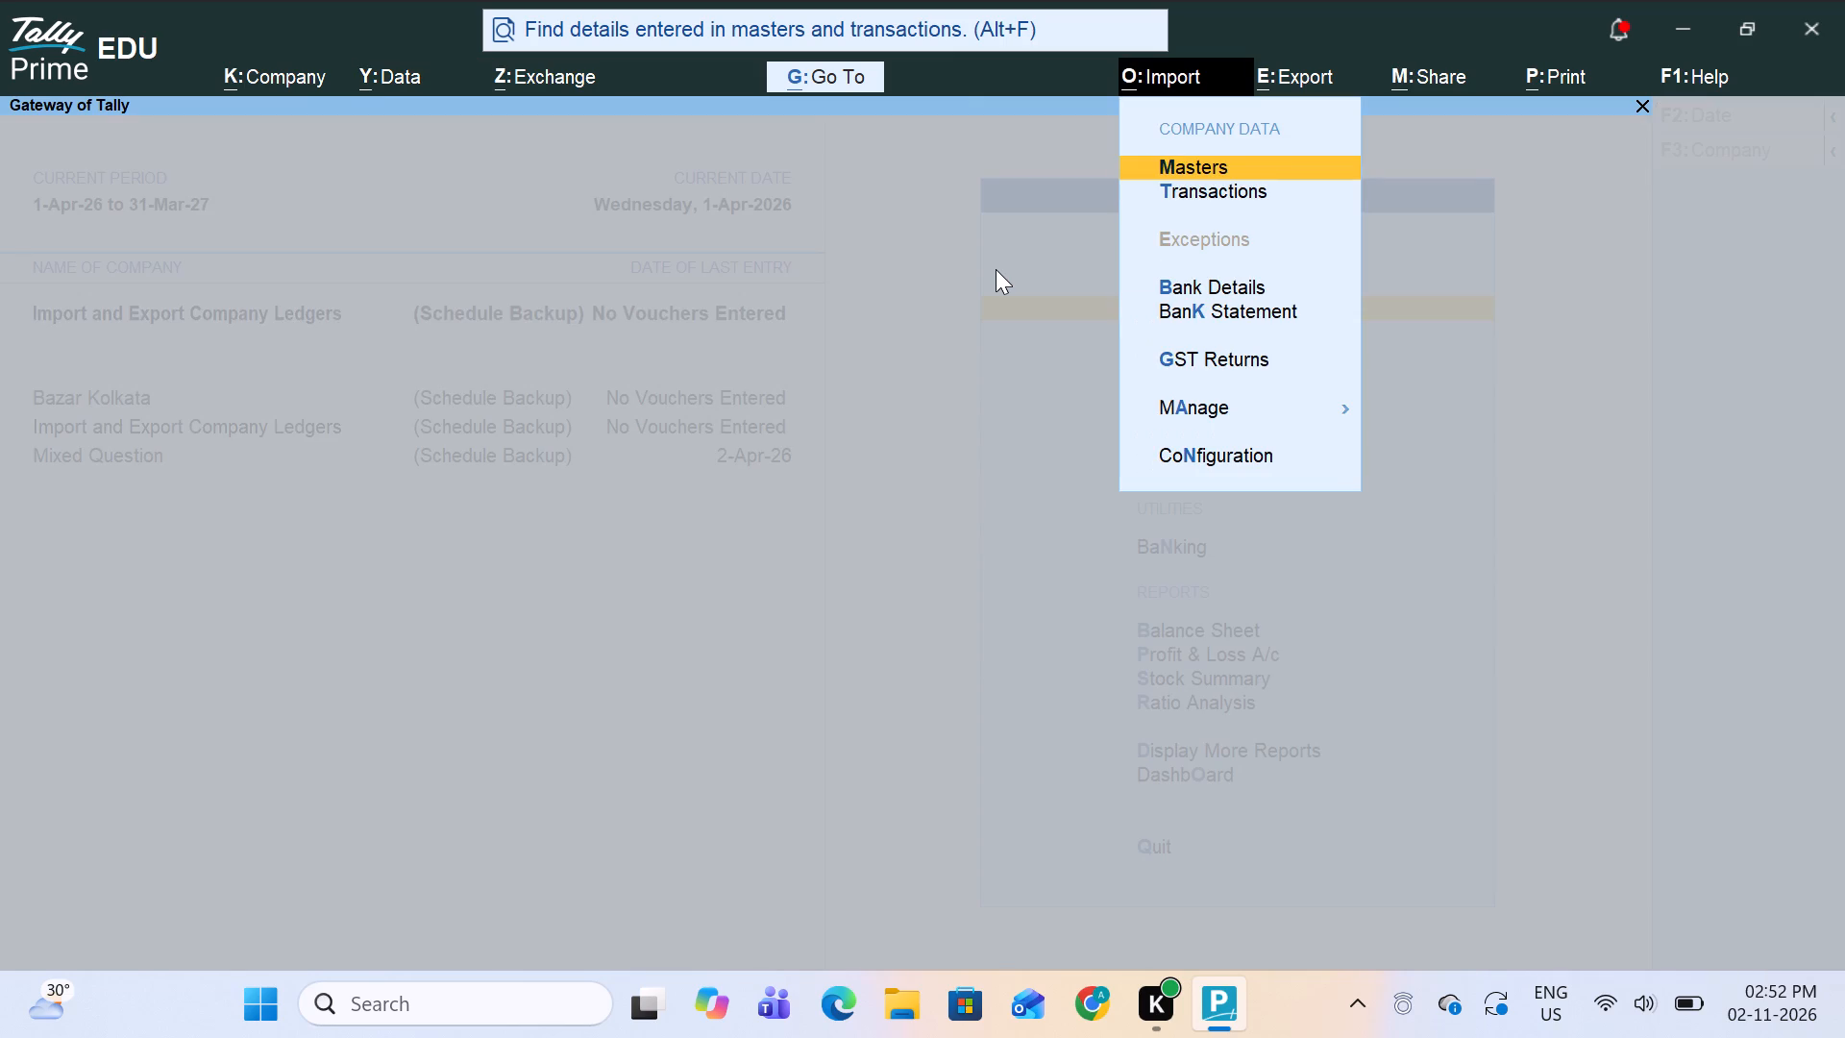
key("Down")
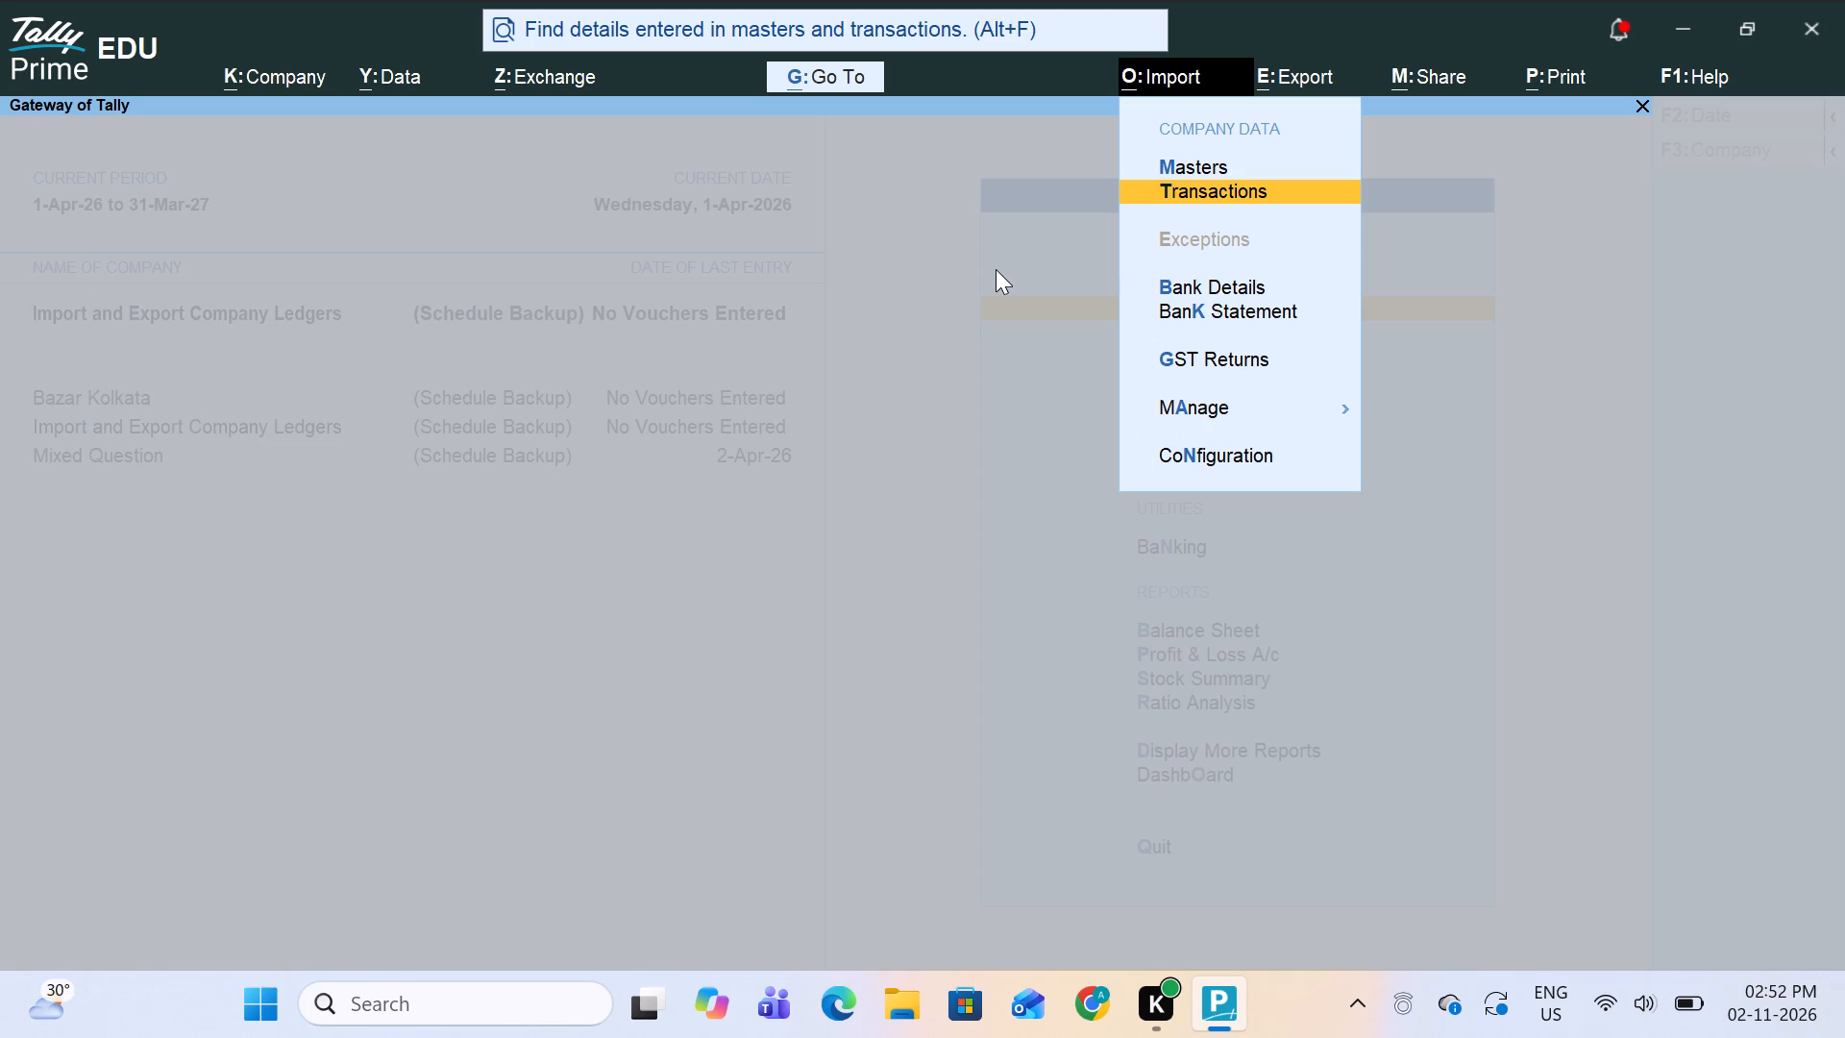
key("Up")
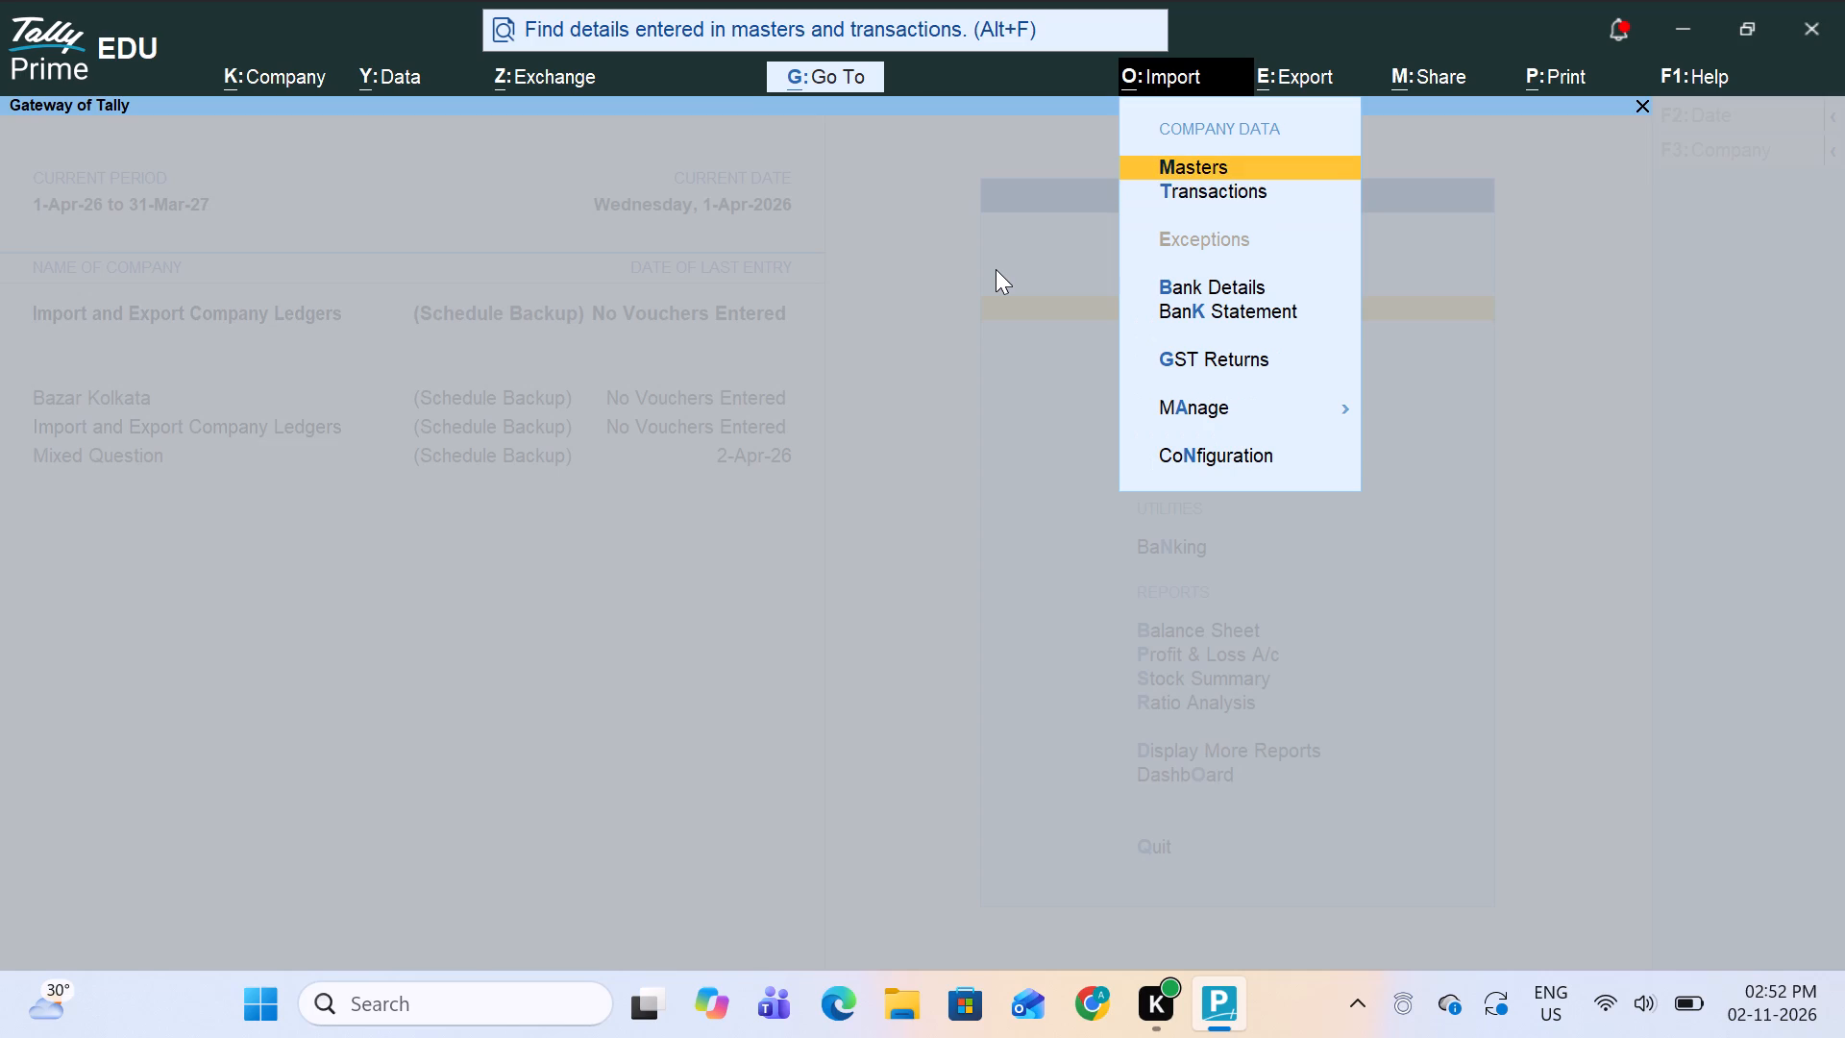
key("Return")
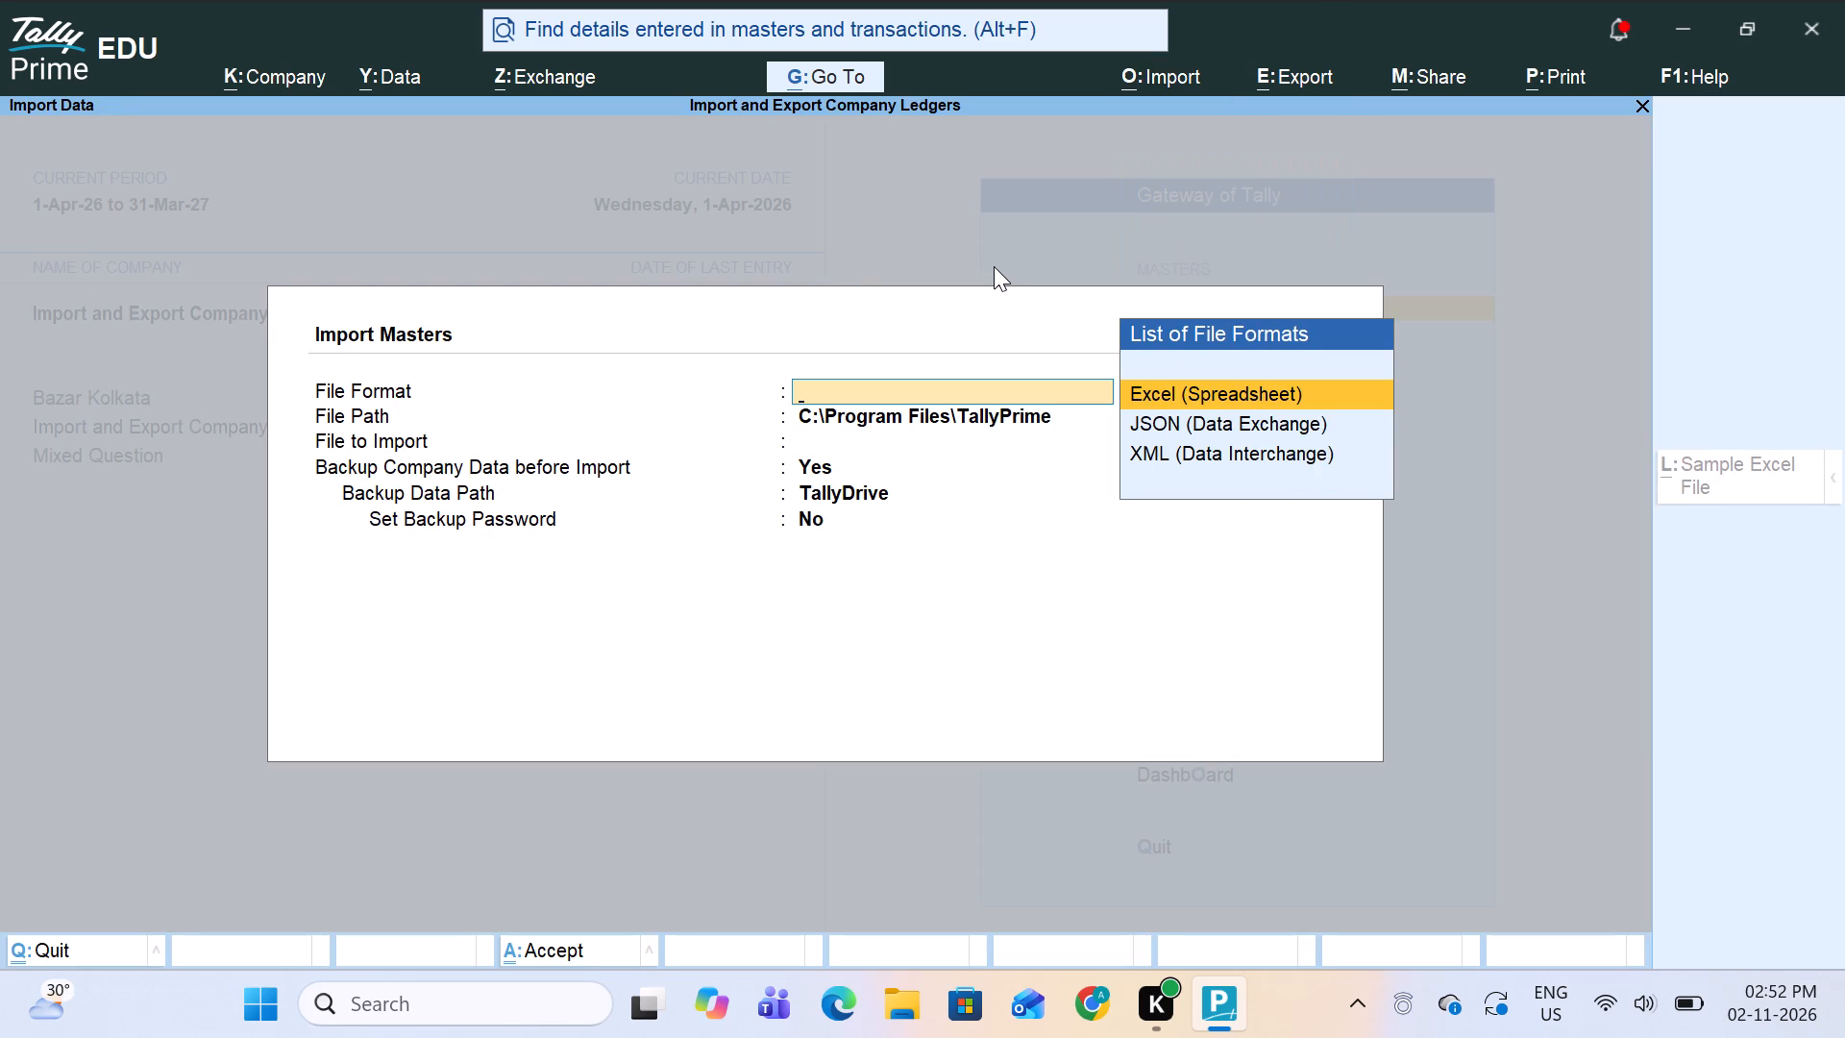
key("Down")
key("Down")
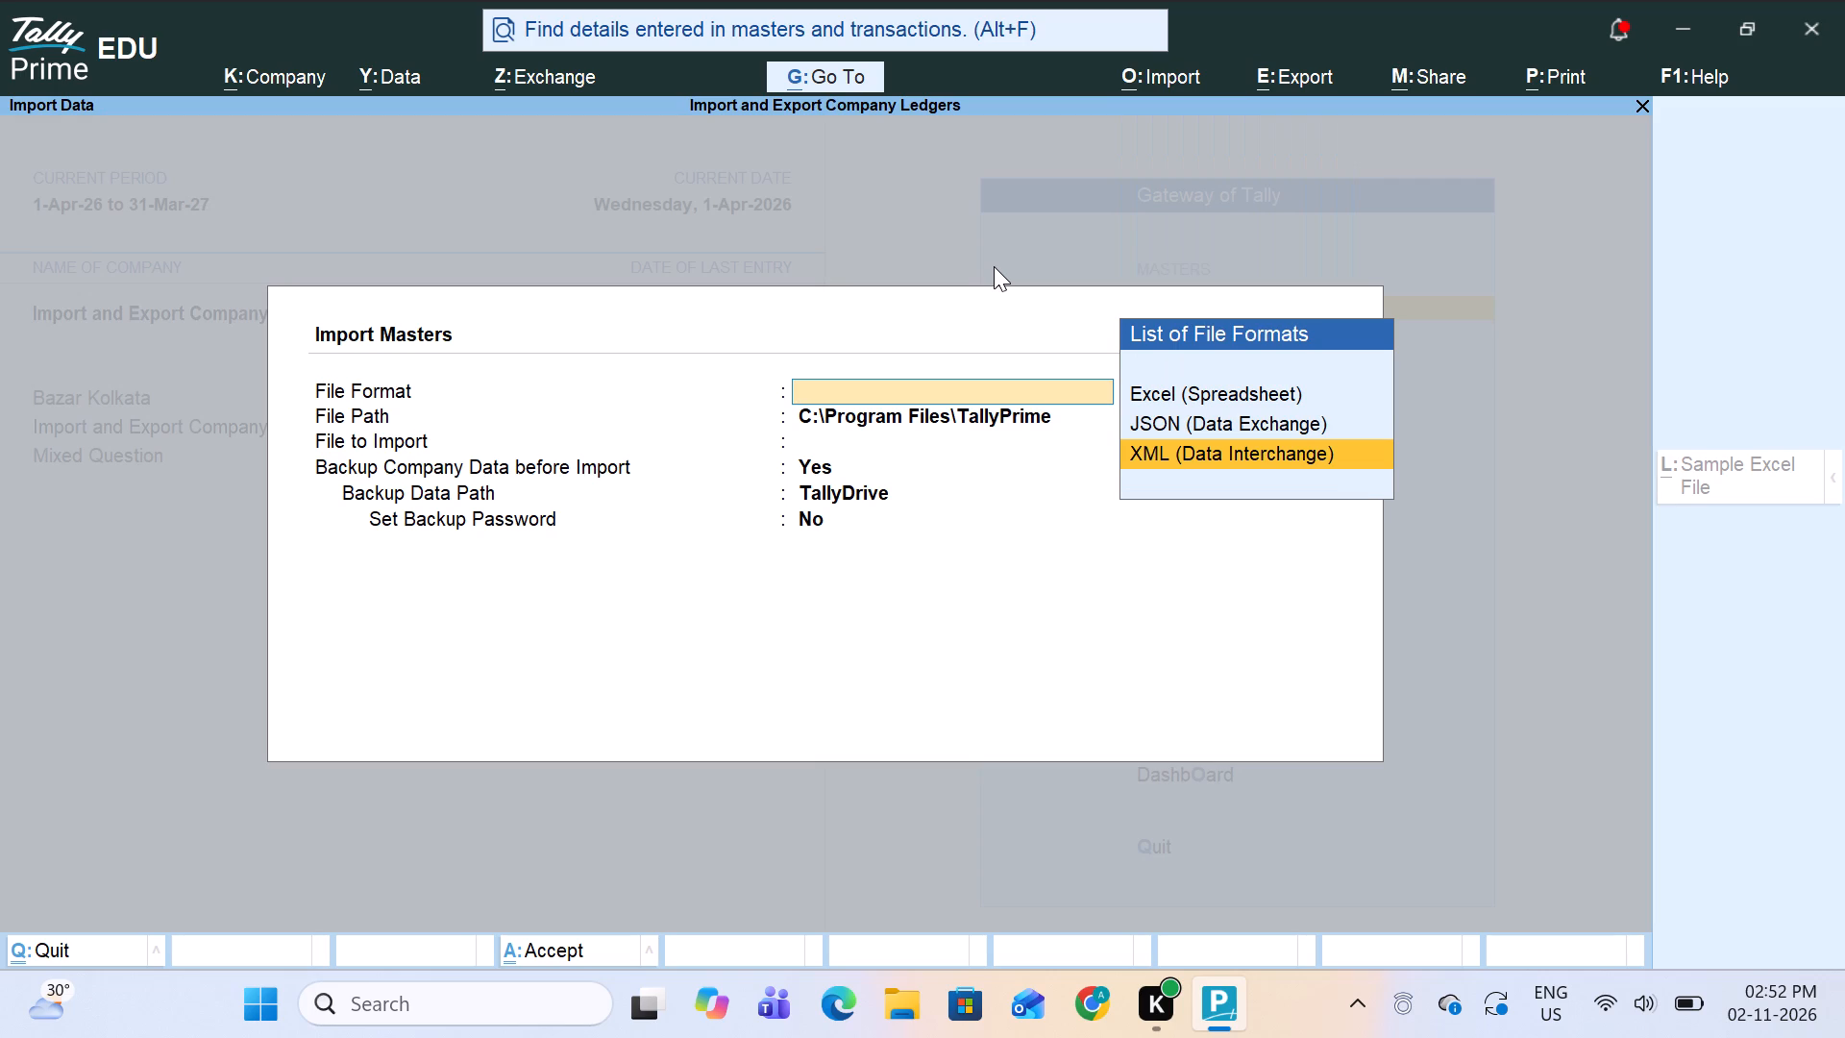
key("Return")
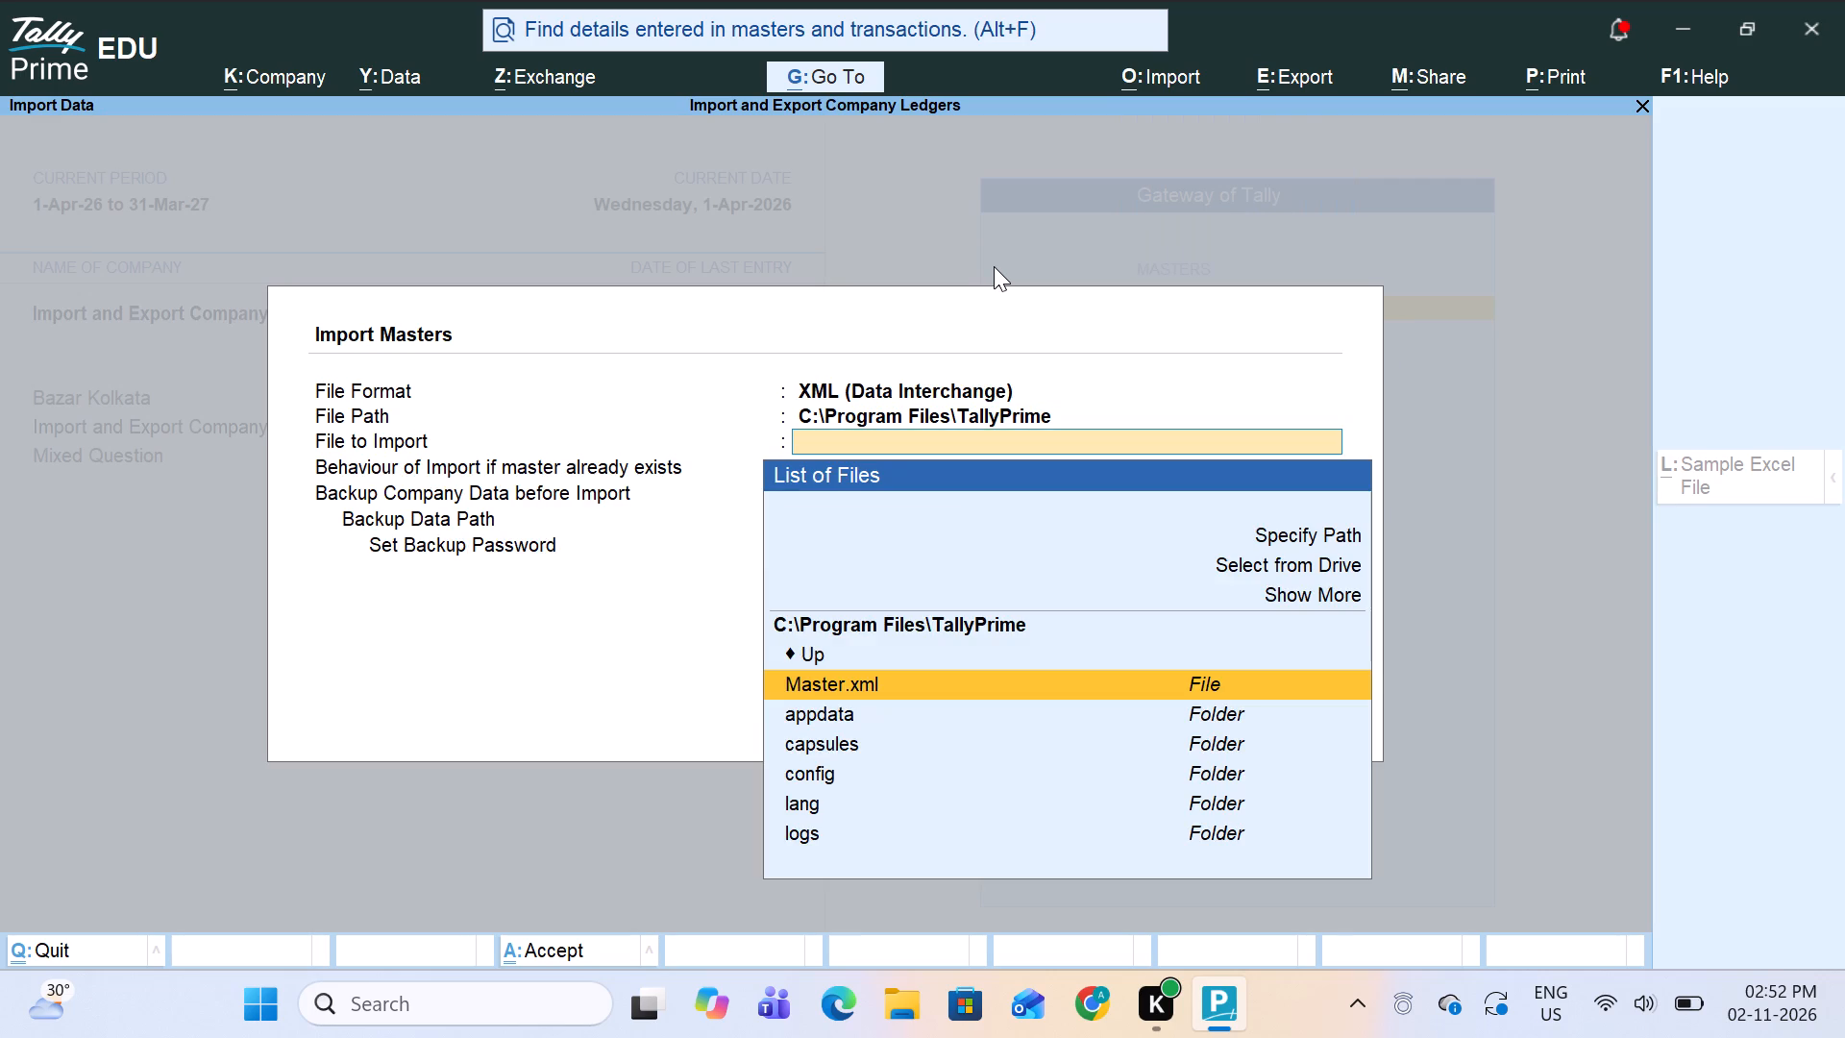
Choose Ledger.xml from the ledger Export folder inside Documents as the file to import.
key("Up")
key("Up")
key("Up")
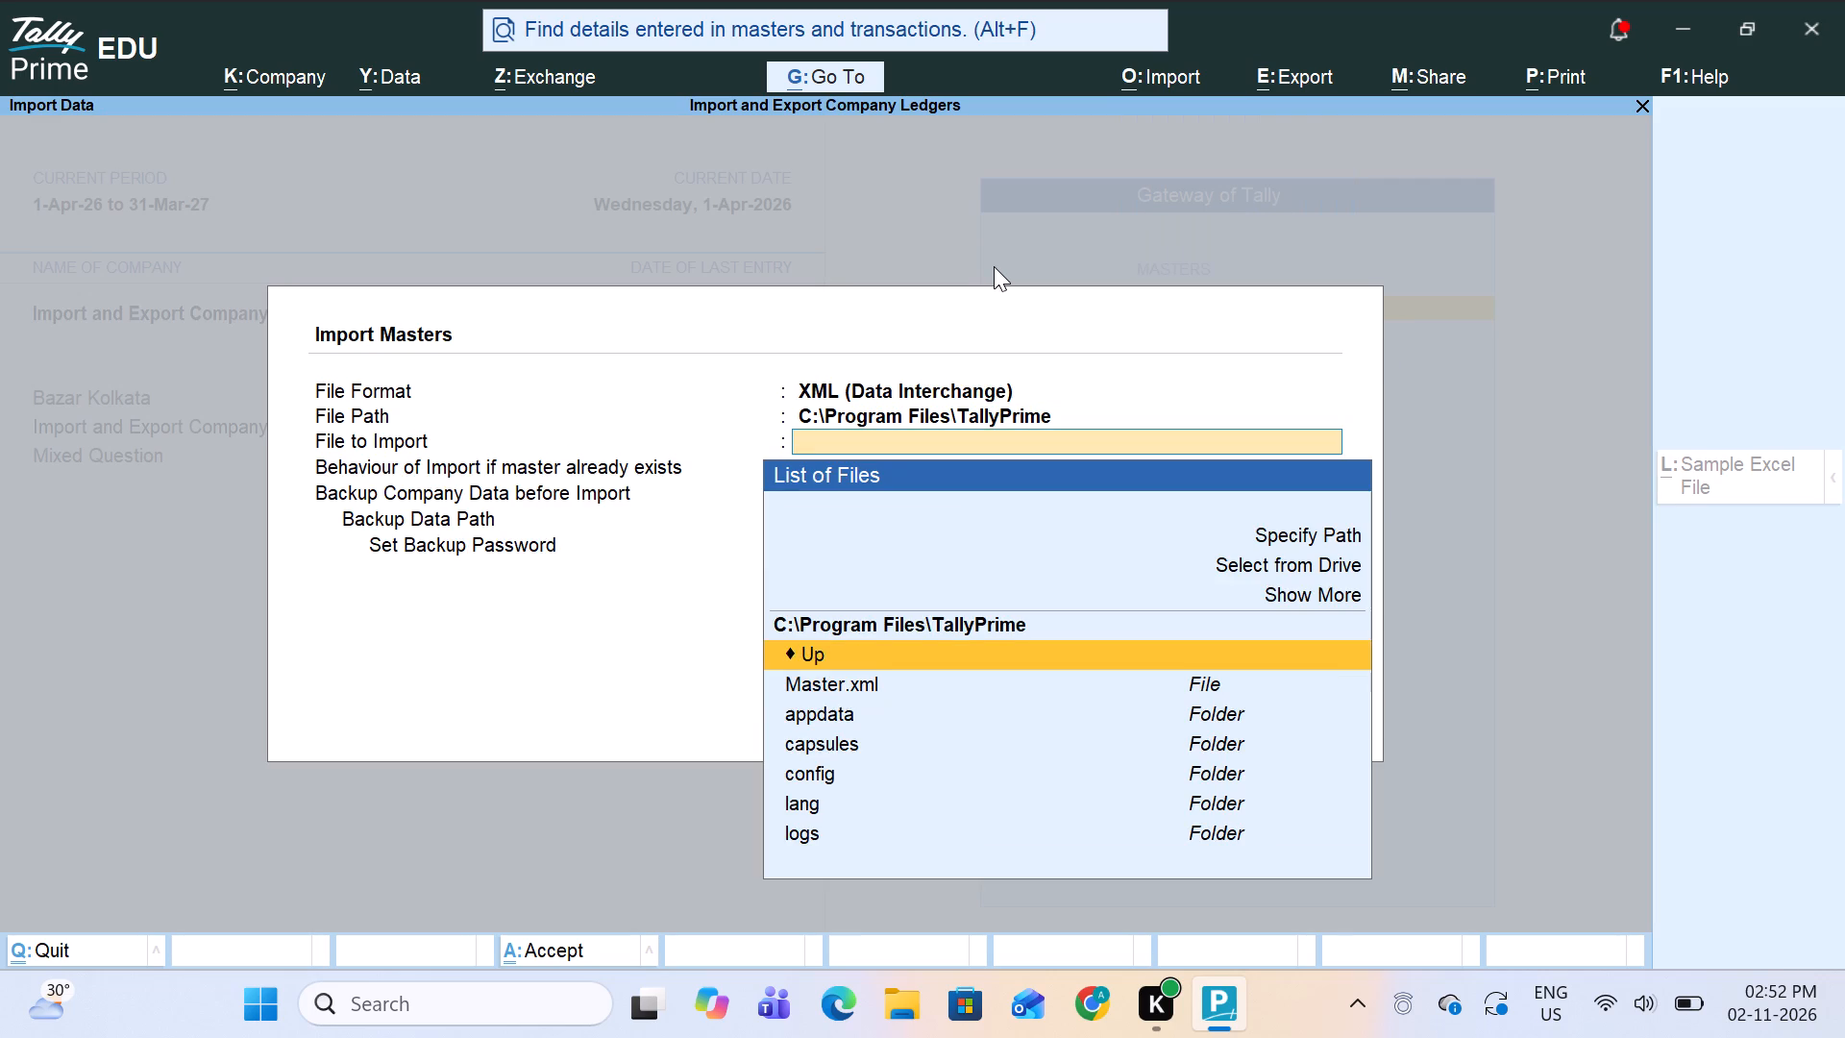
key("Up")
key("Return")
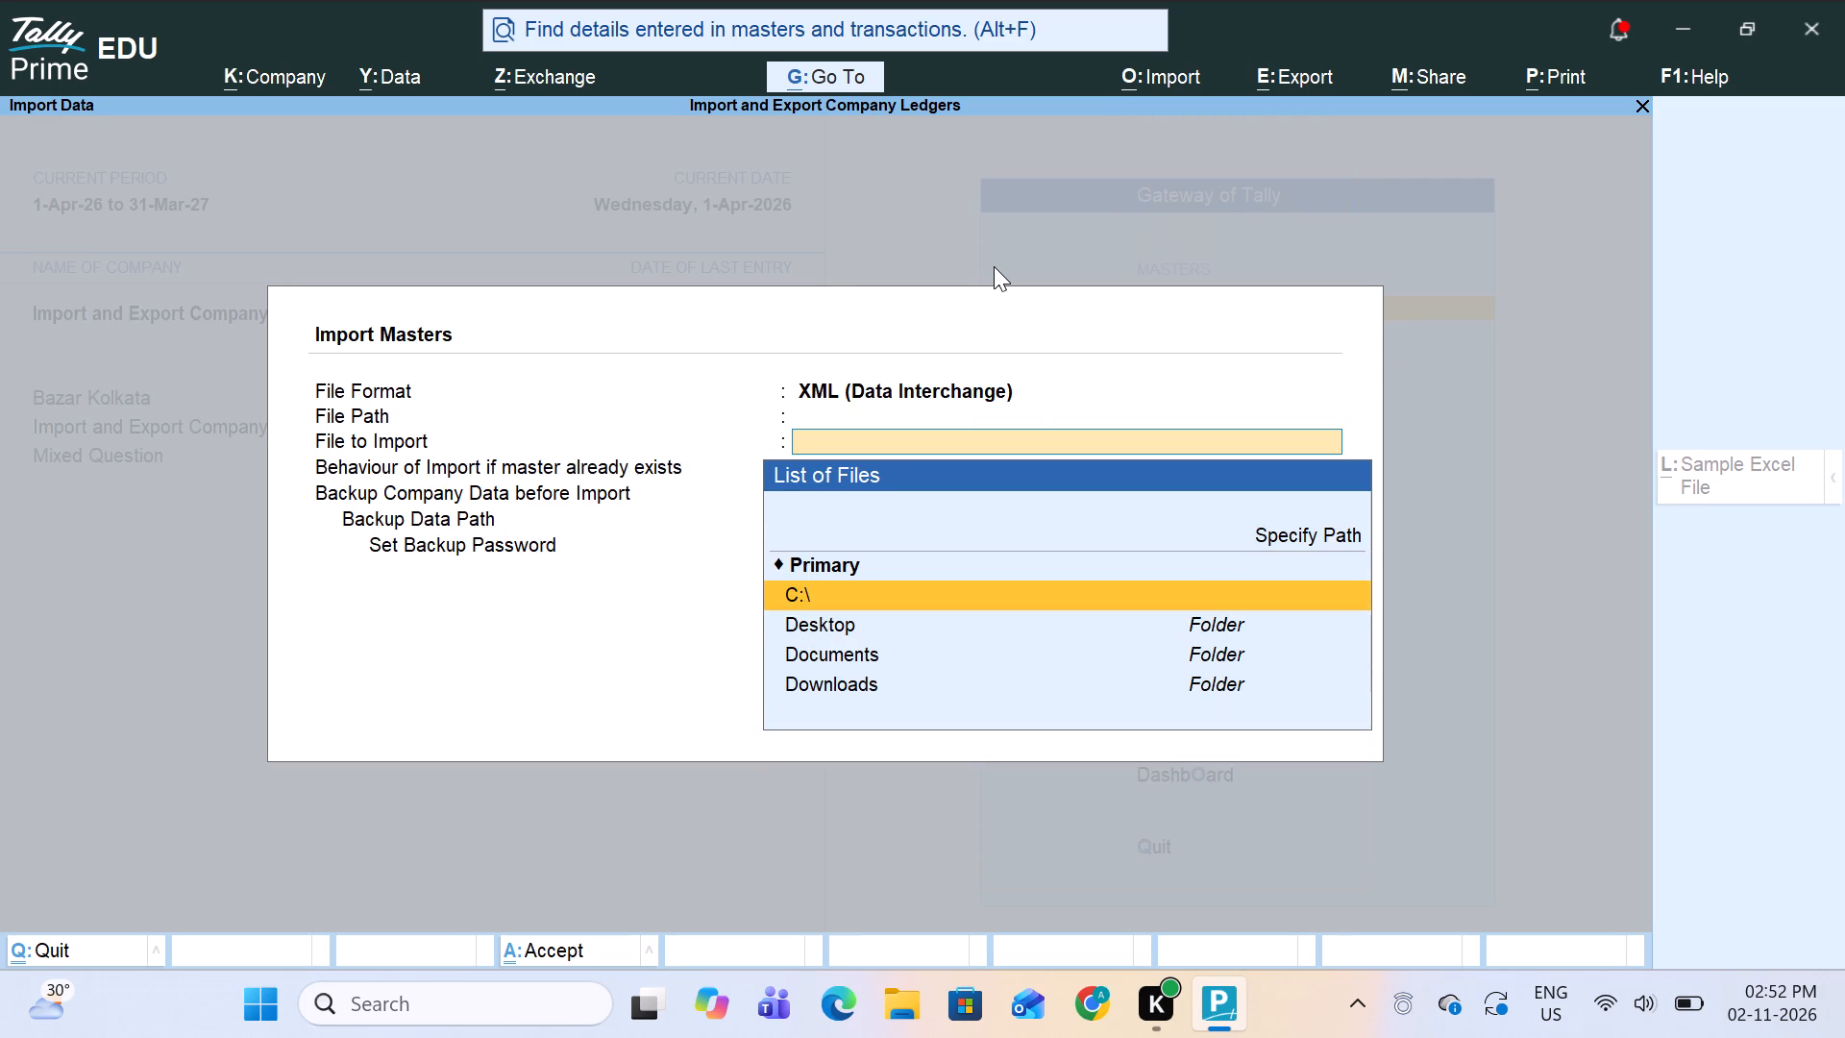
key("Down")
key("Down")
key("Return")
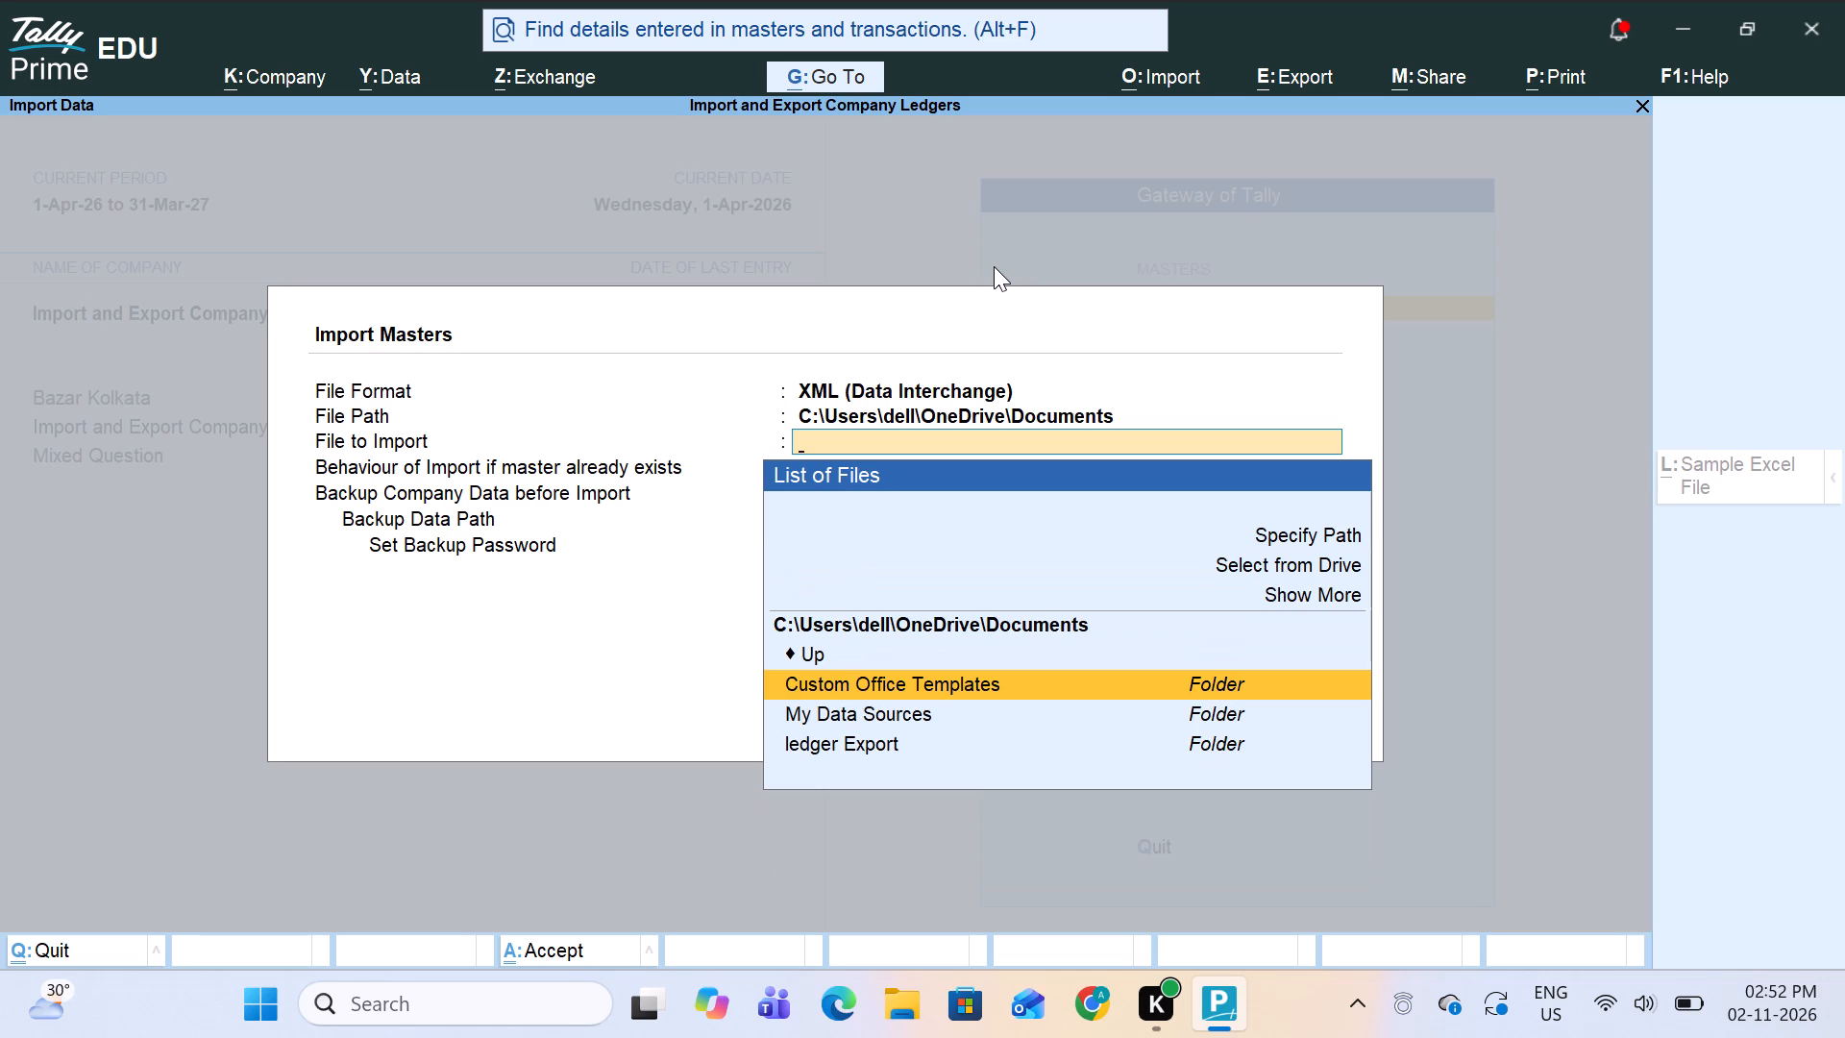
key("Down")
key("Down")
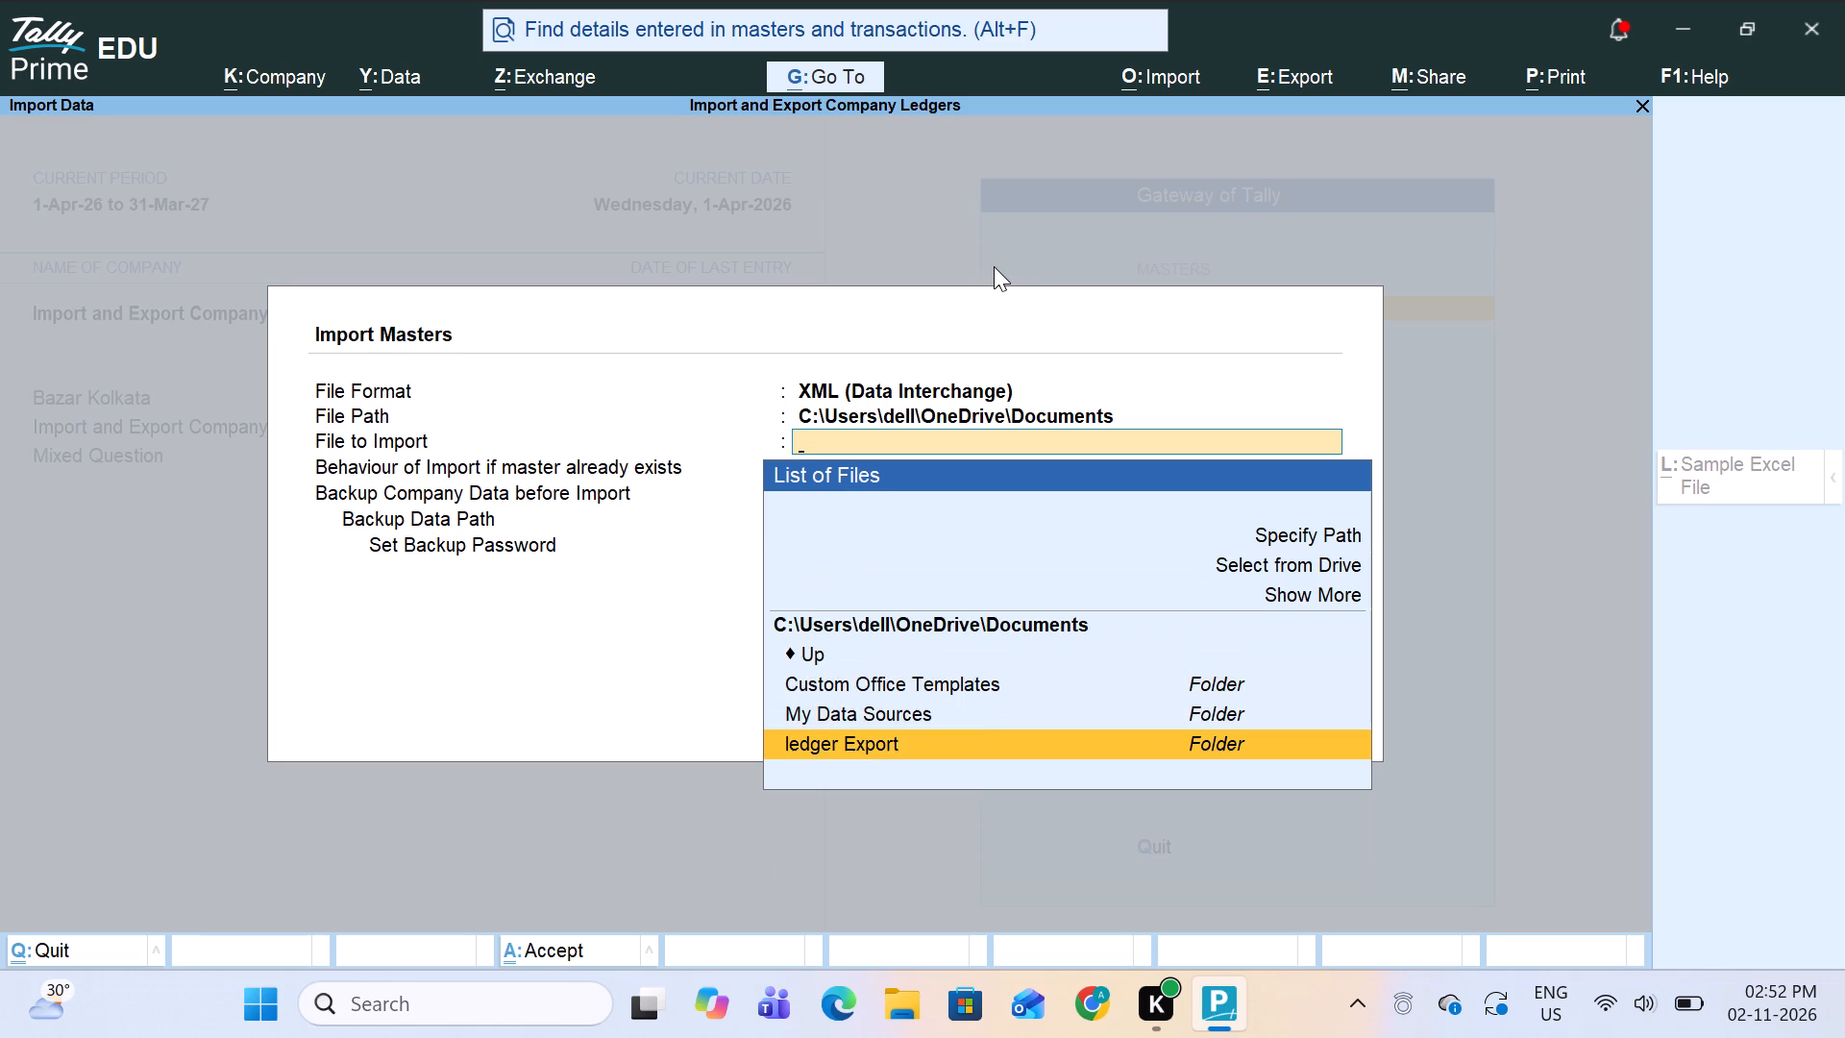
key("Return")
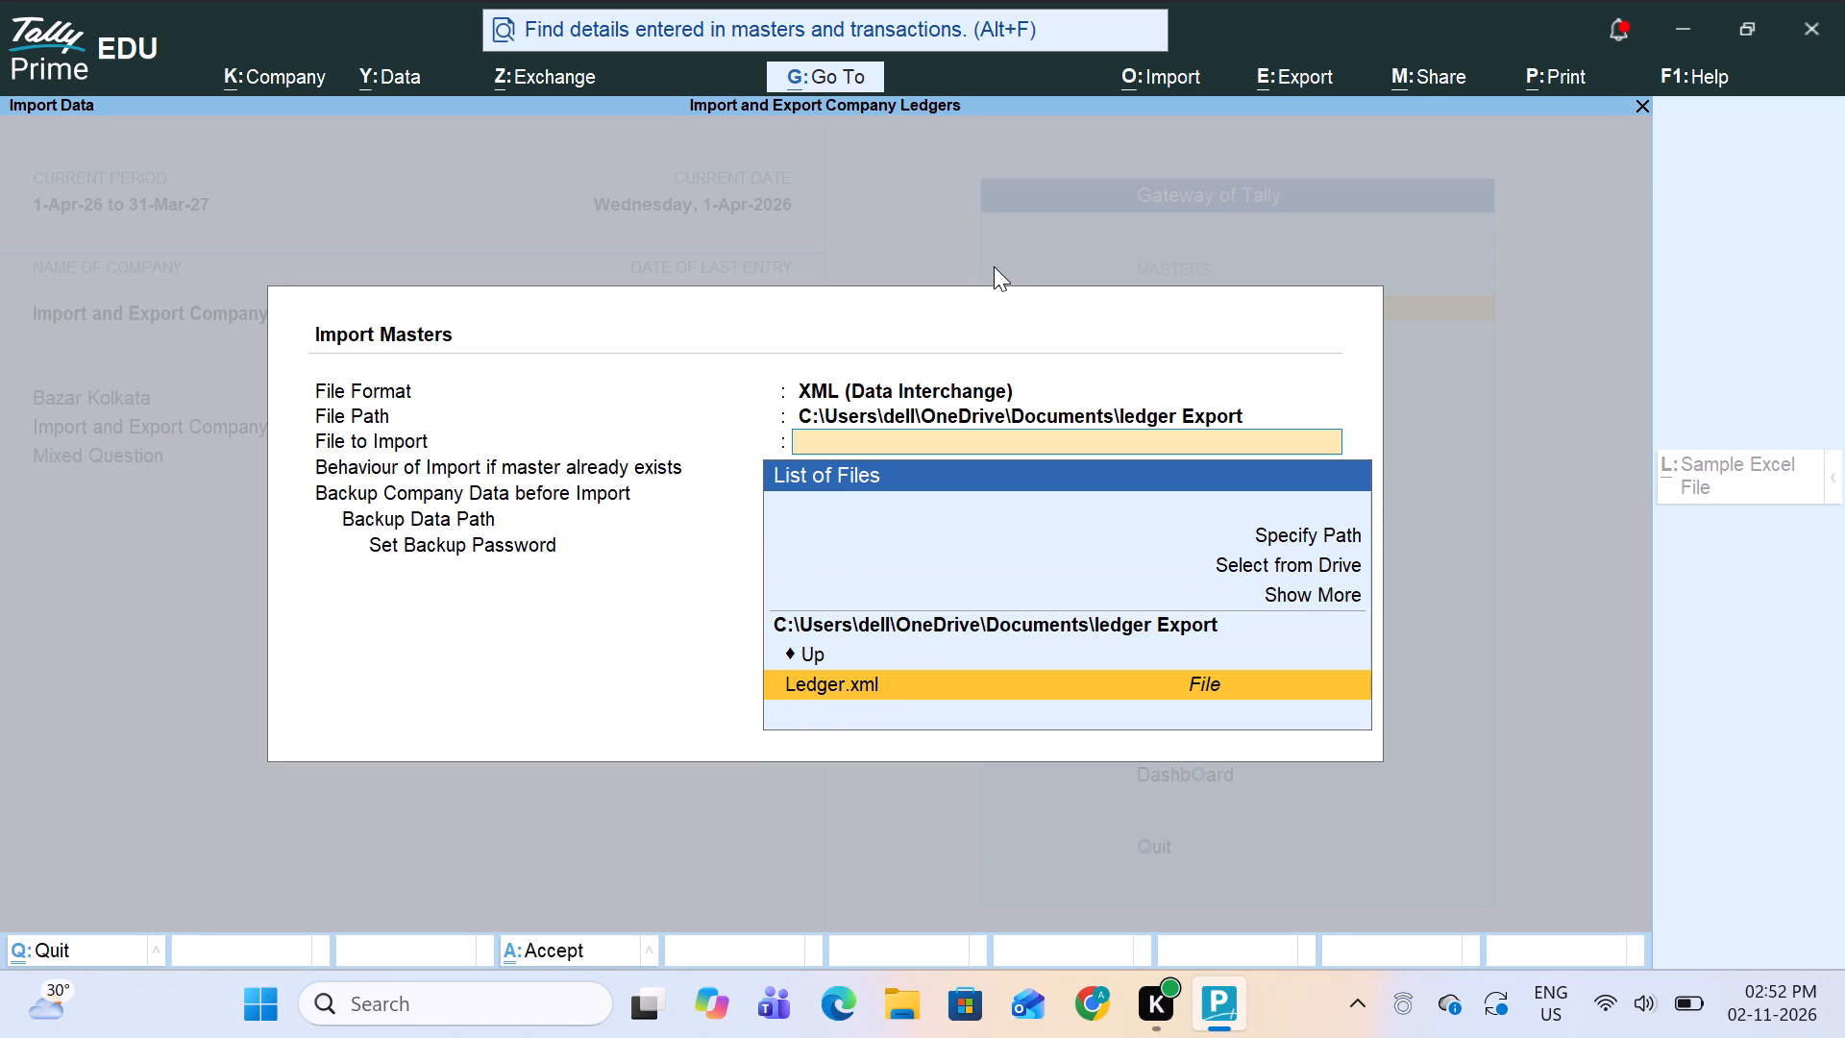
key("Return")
Set existing masters to Modify with New Data, set backup before import to No, and import the ledger masters.
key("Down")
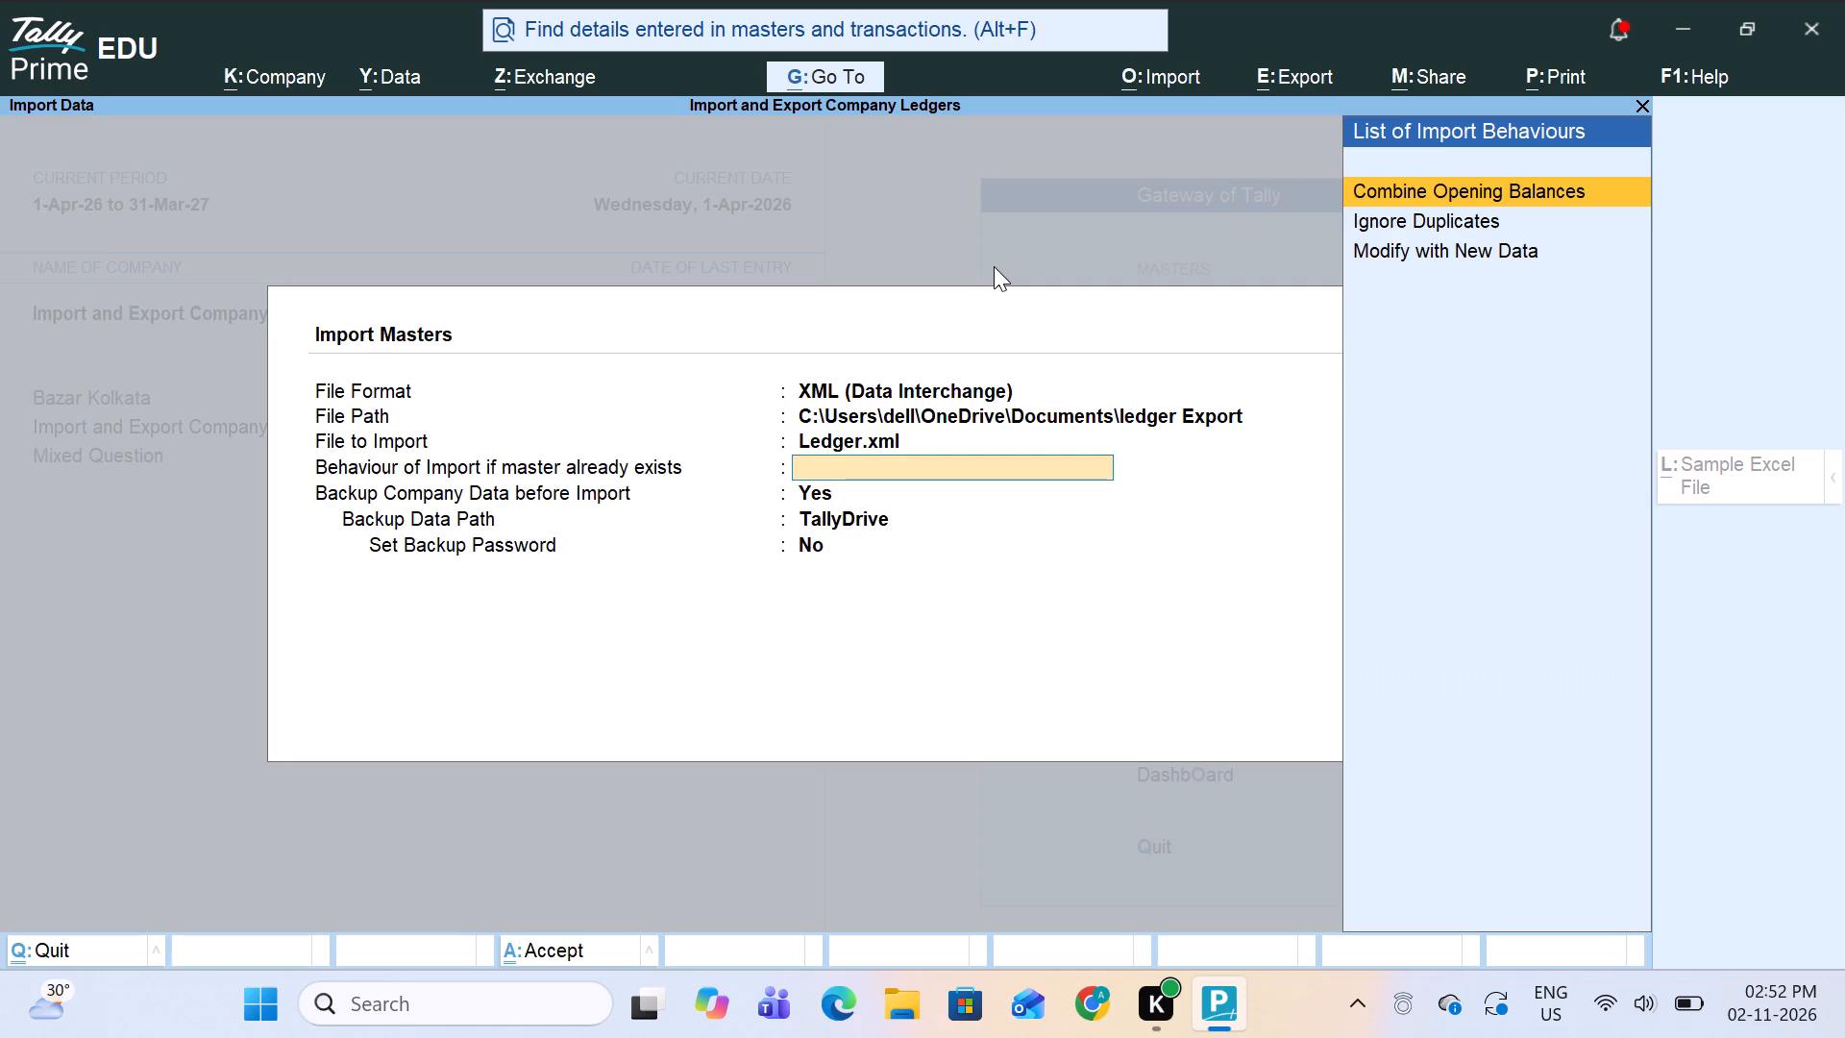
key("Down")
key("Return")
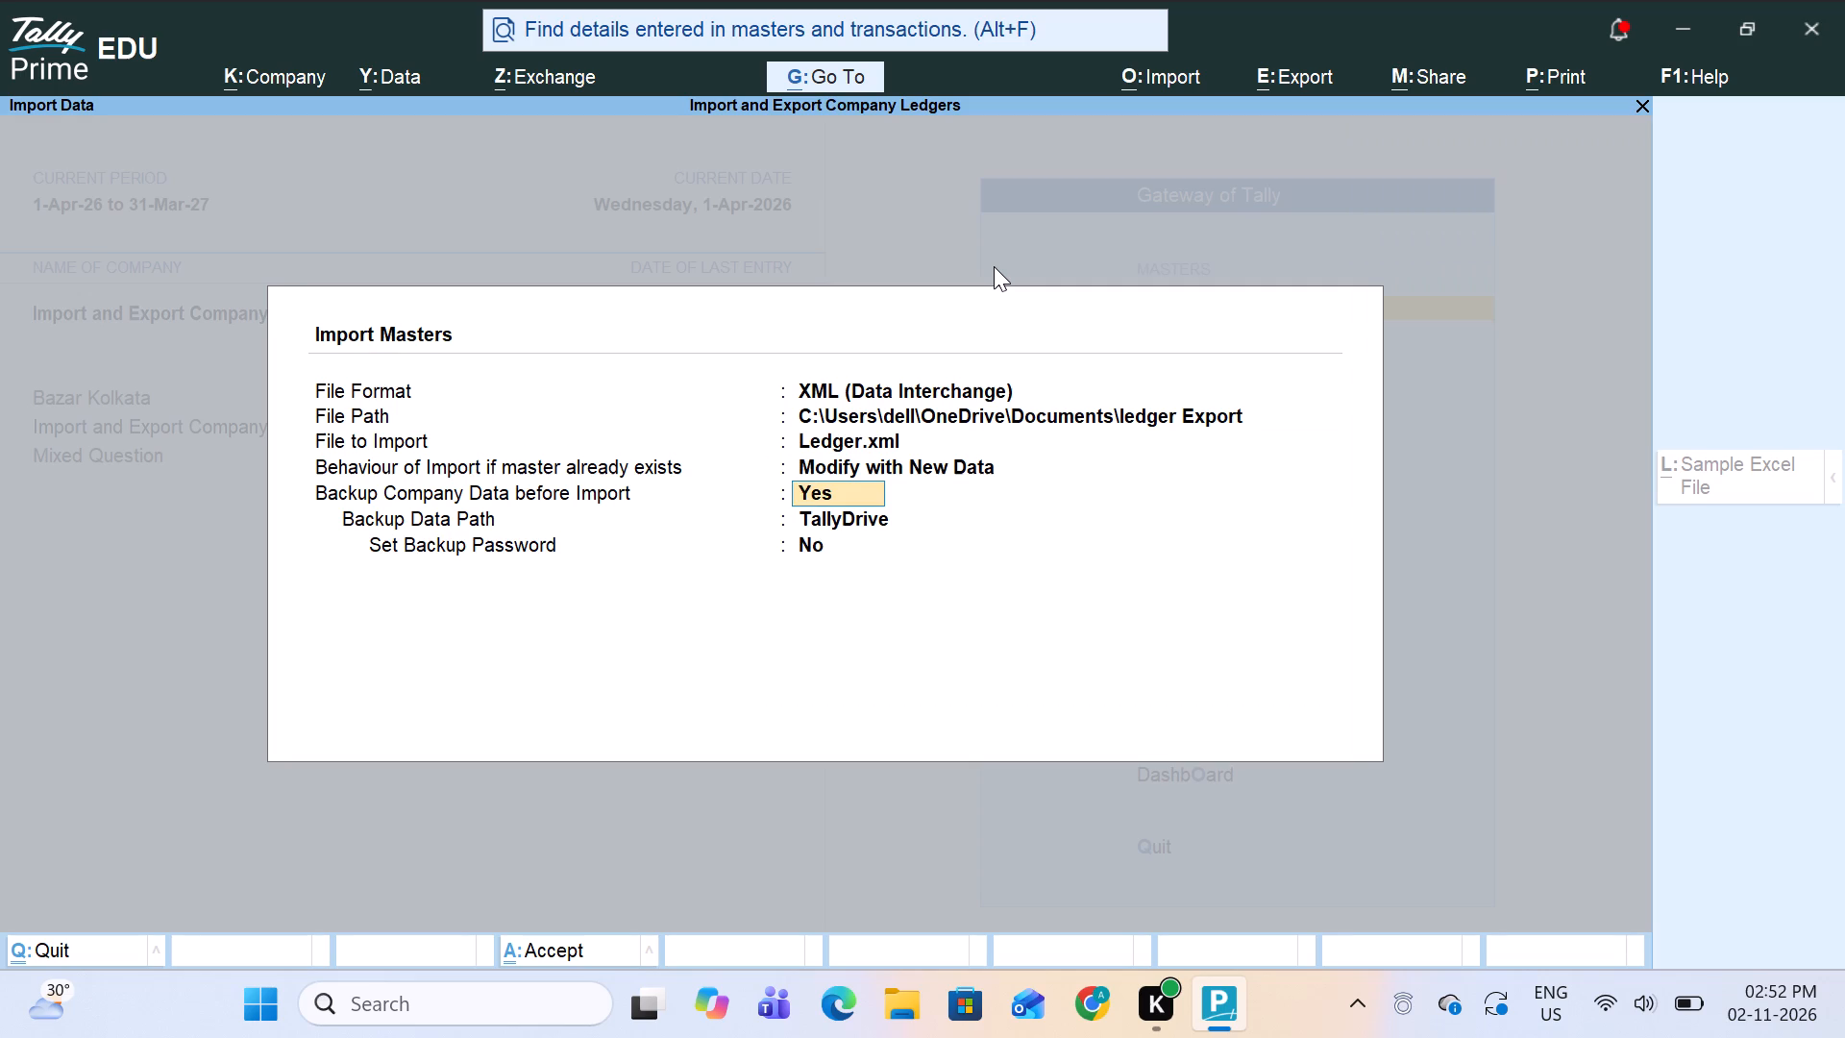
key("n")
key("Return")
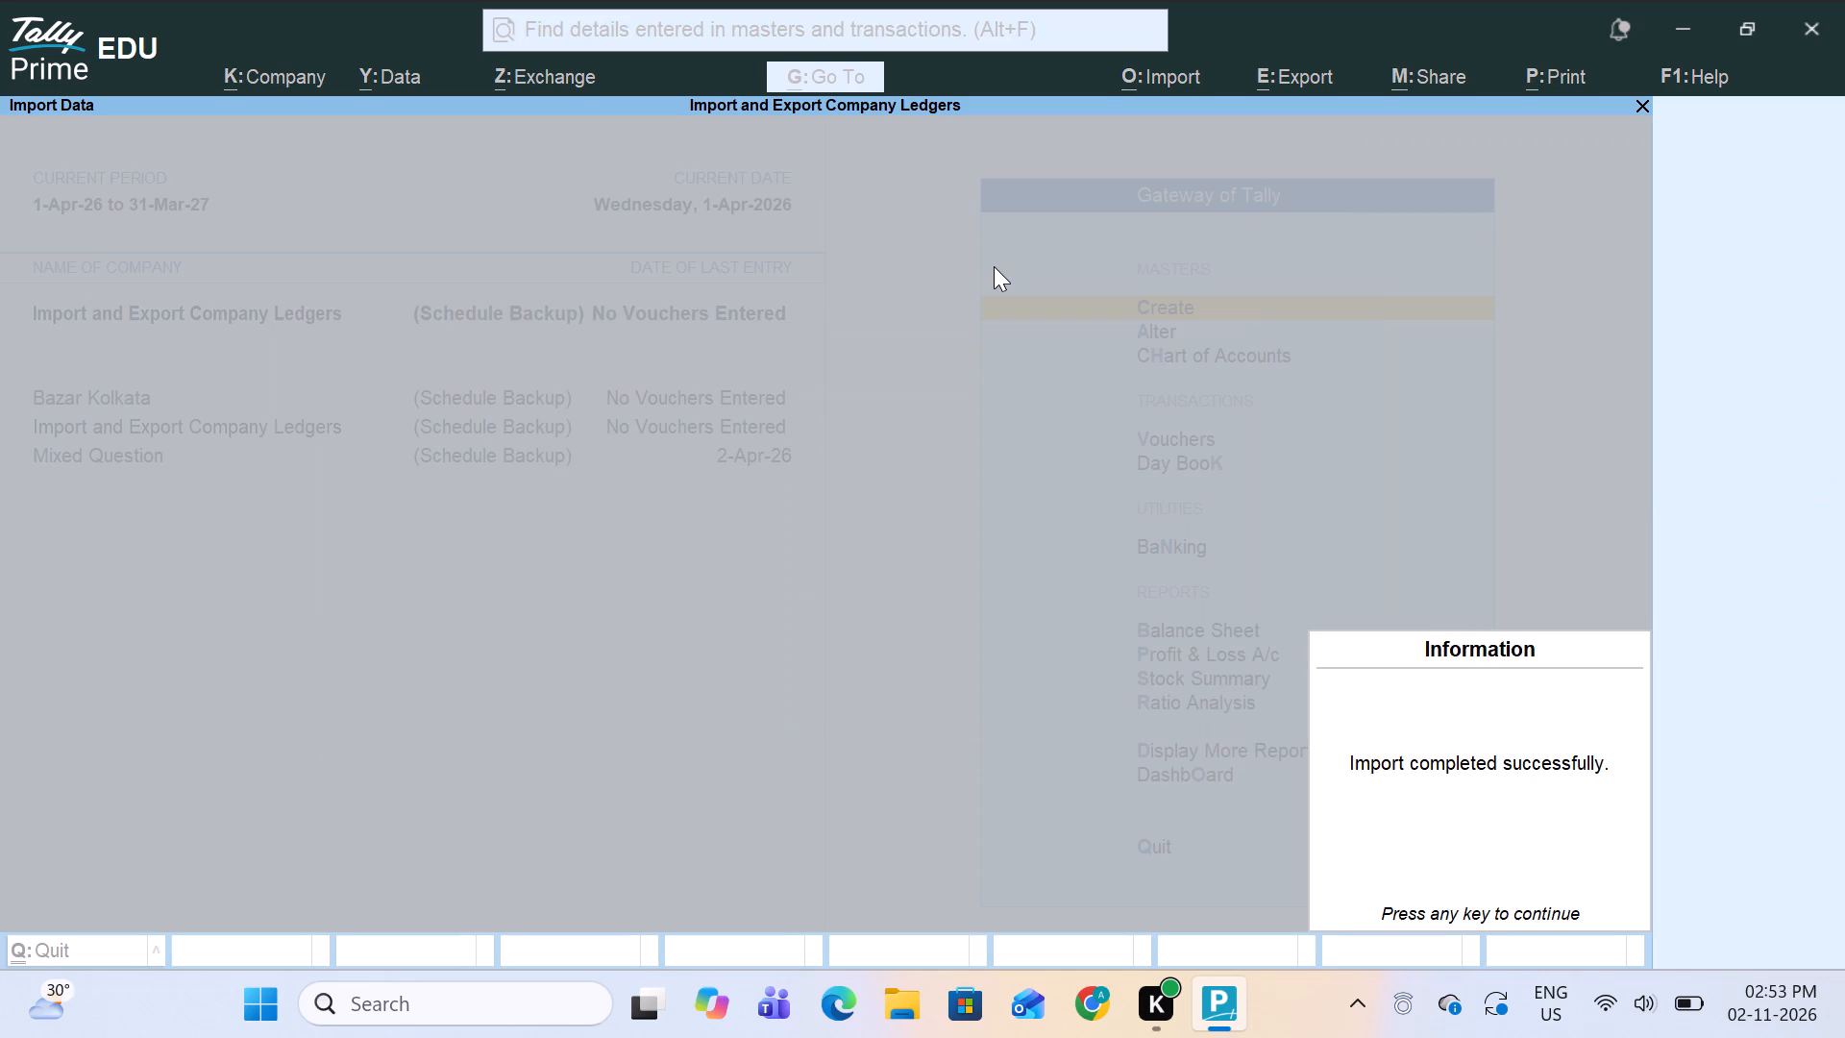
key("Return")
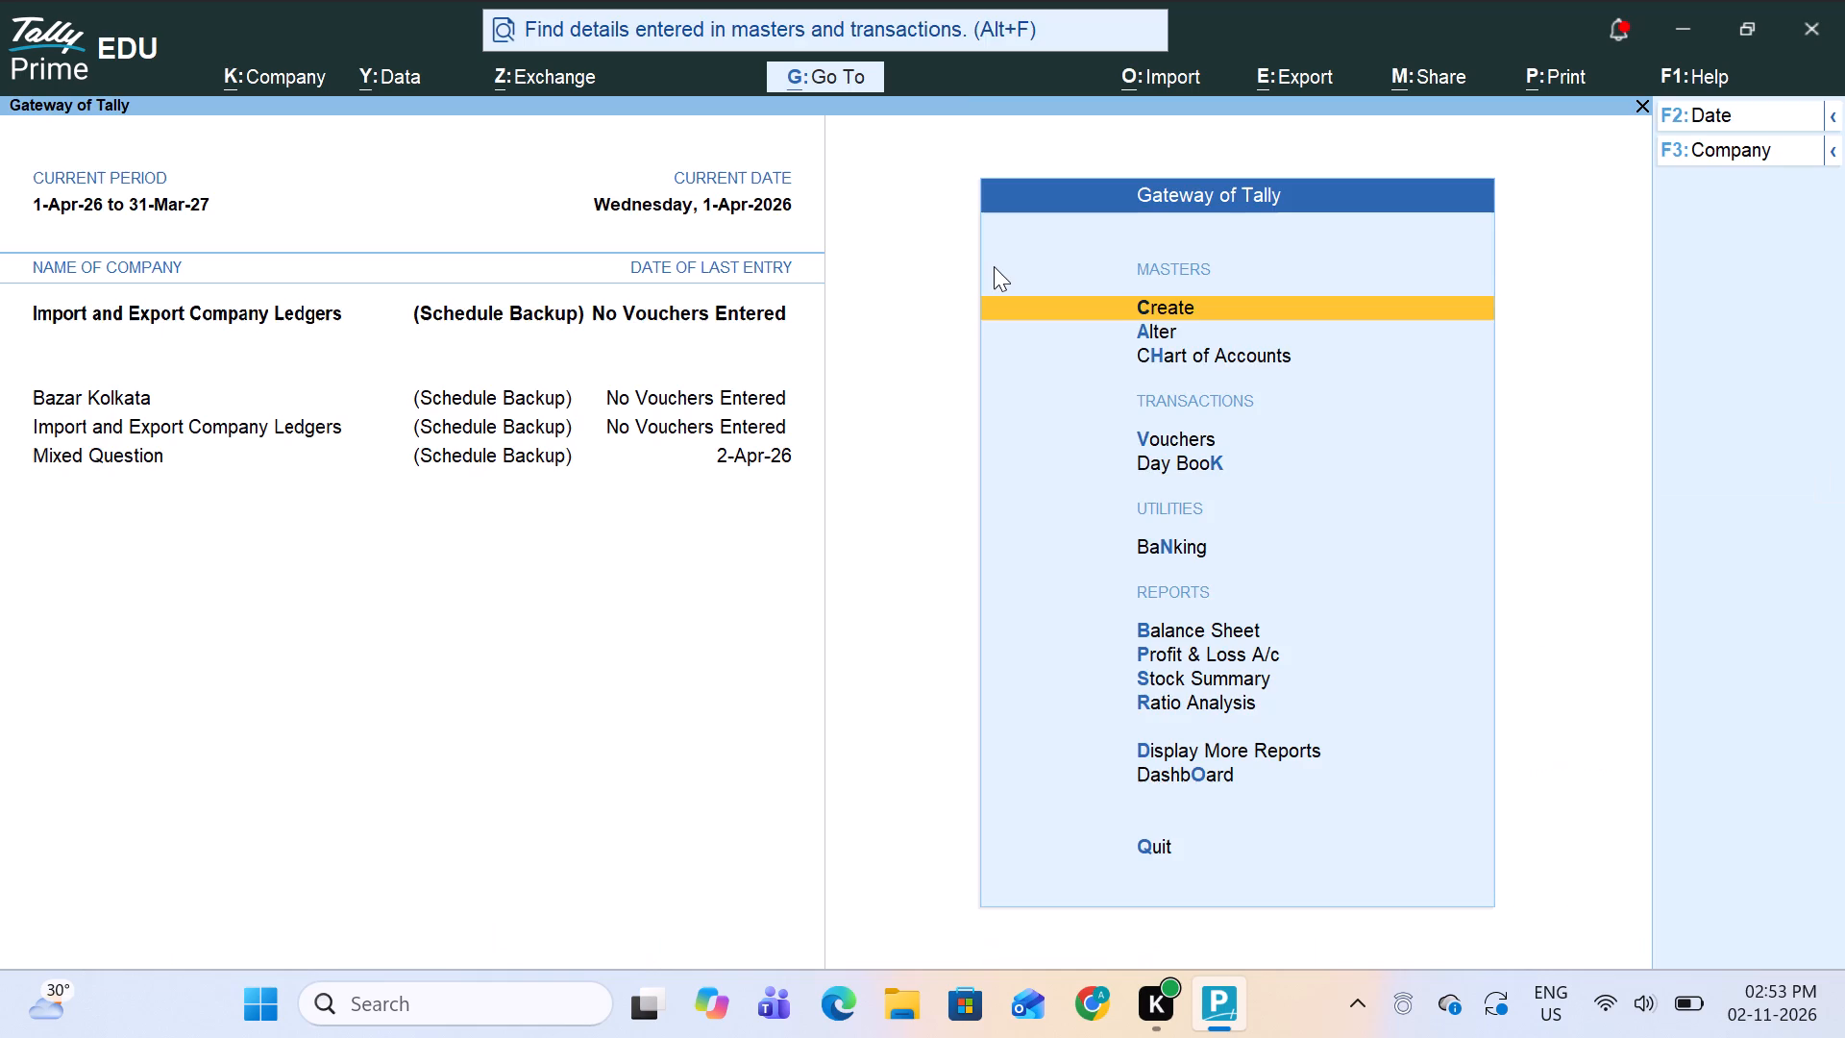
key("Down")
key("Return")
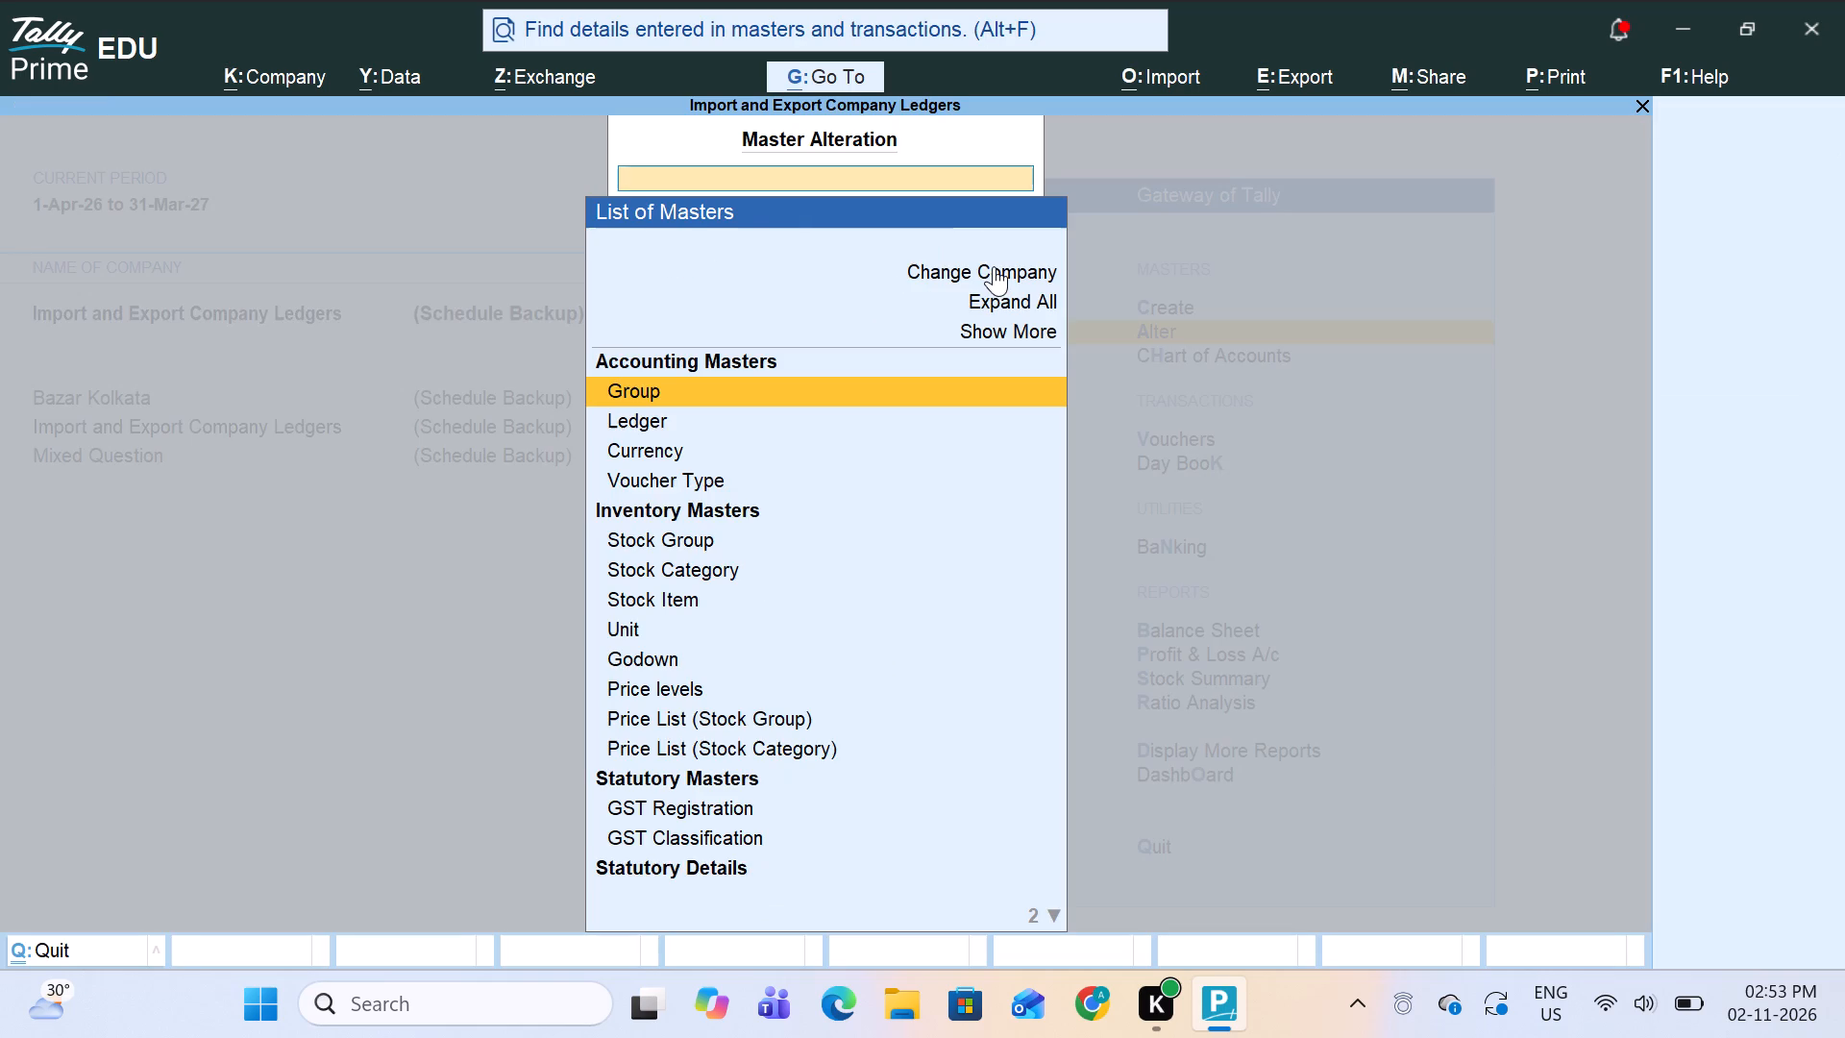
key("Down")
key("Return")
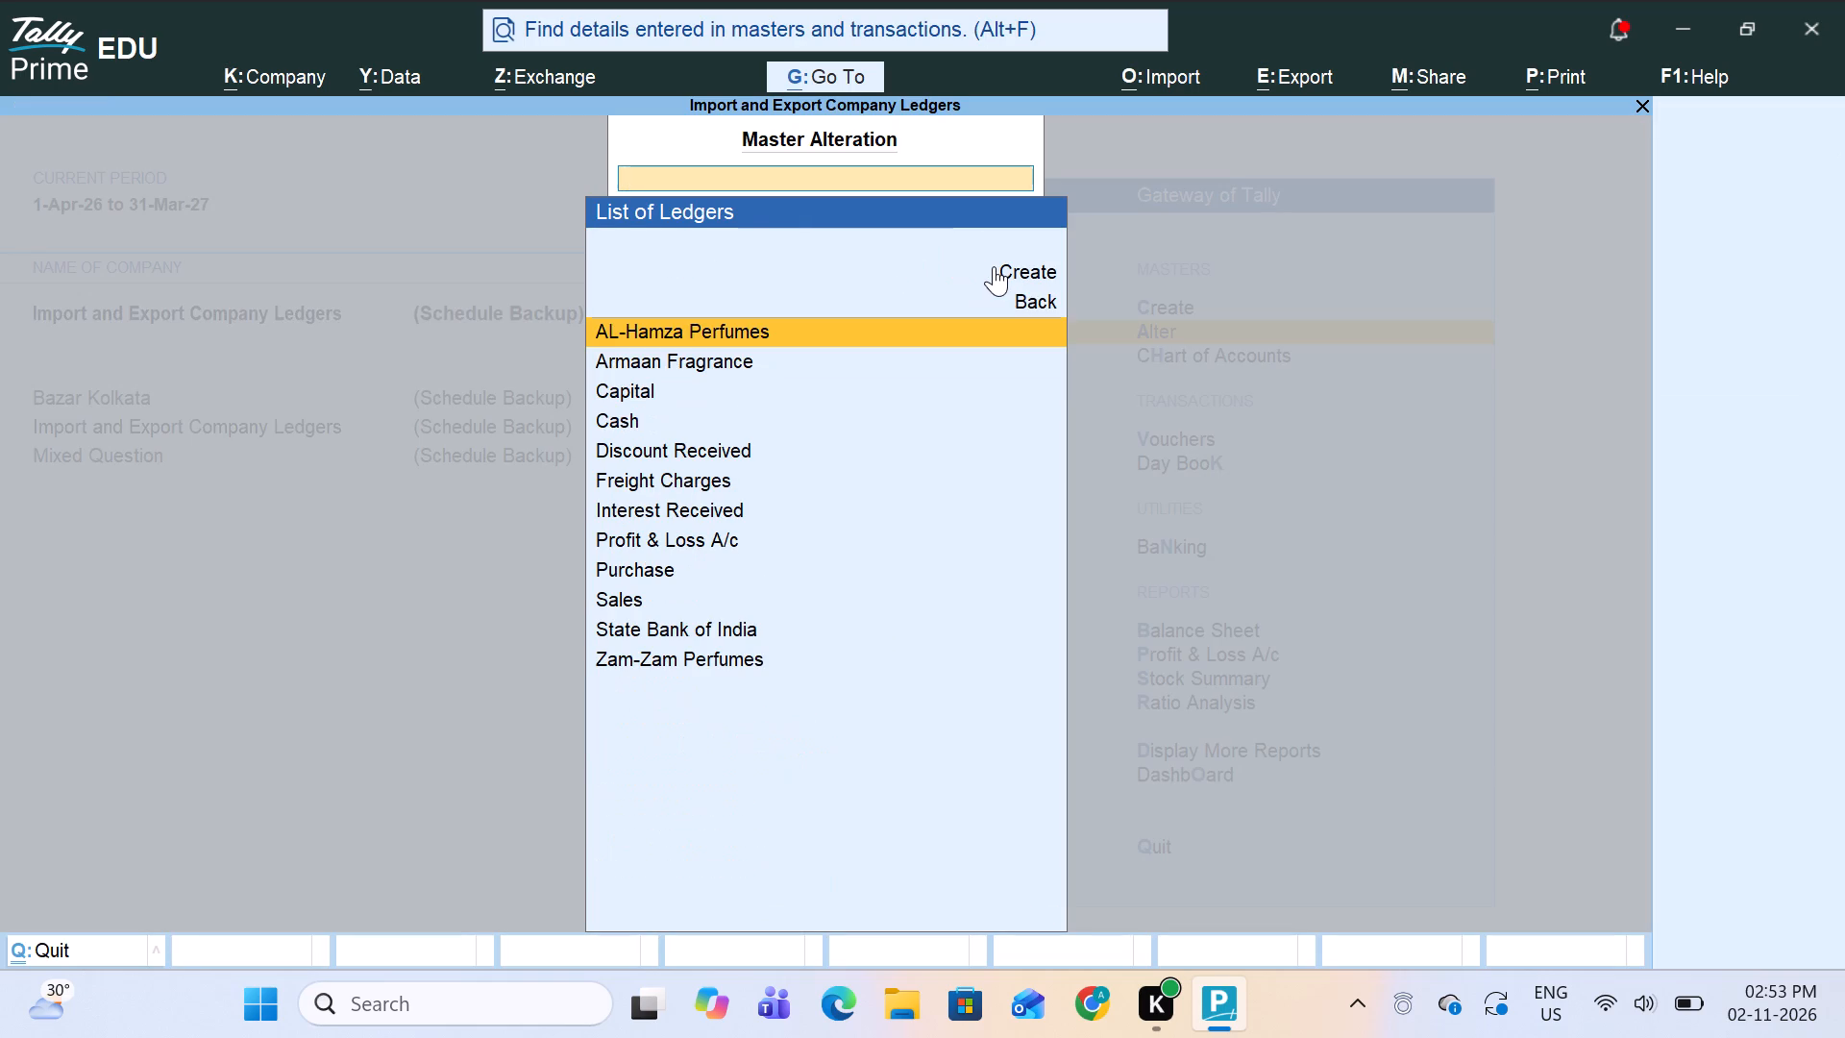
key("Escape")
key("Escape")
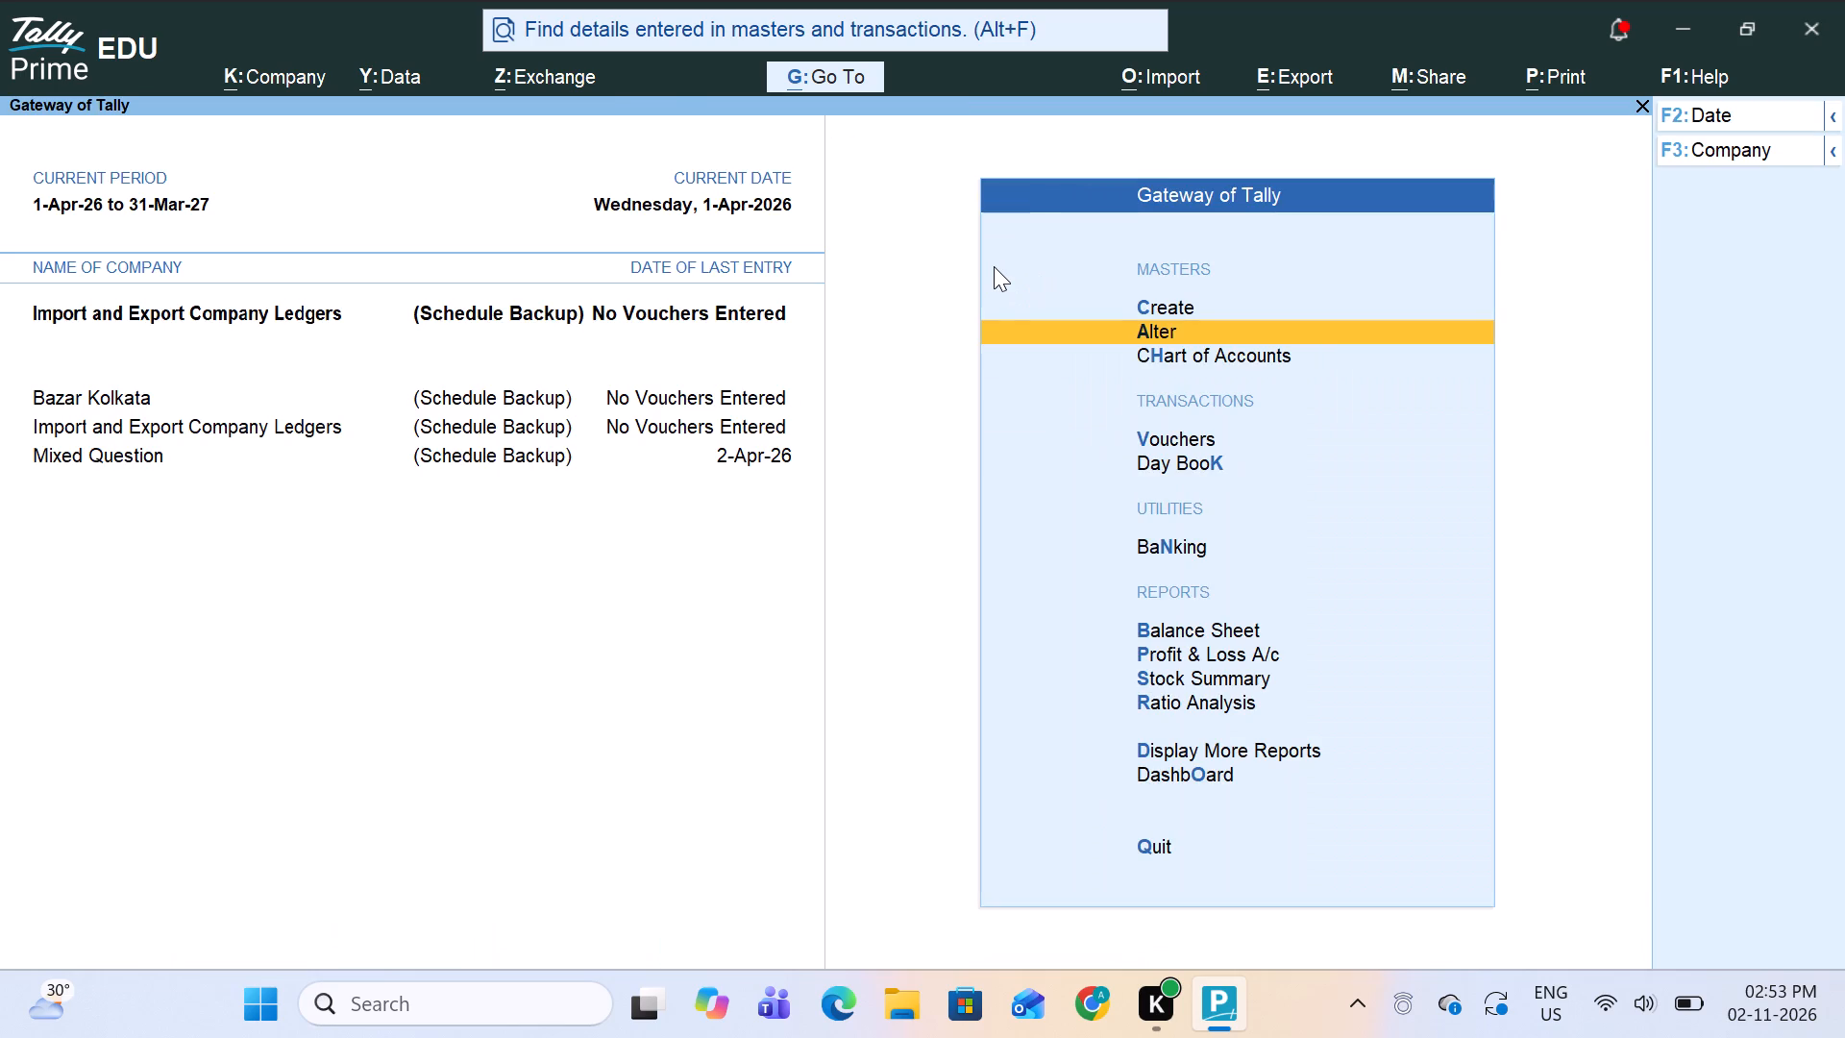
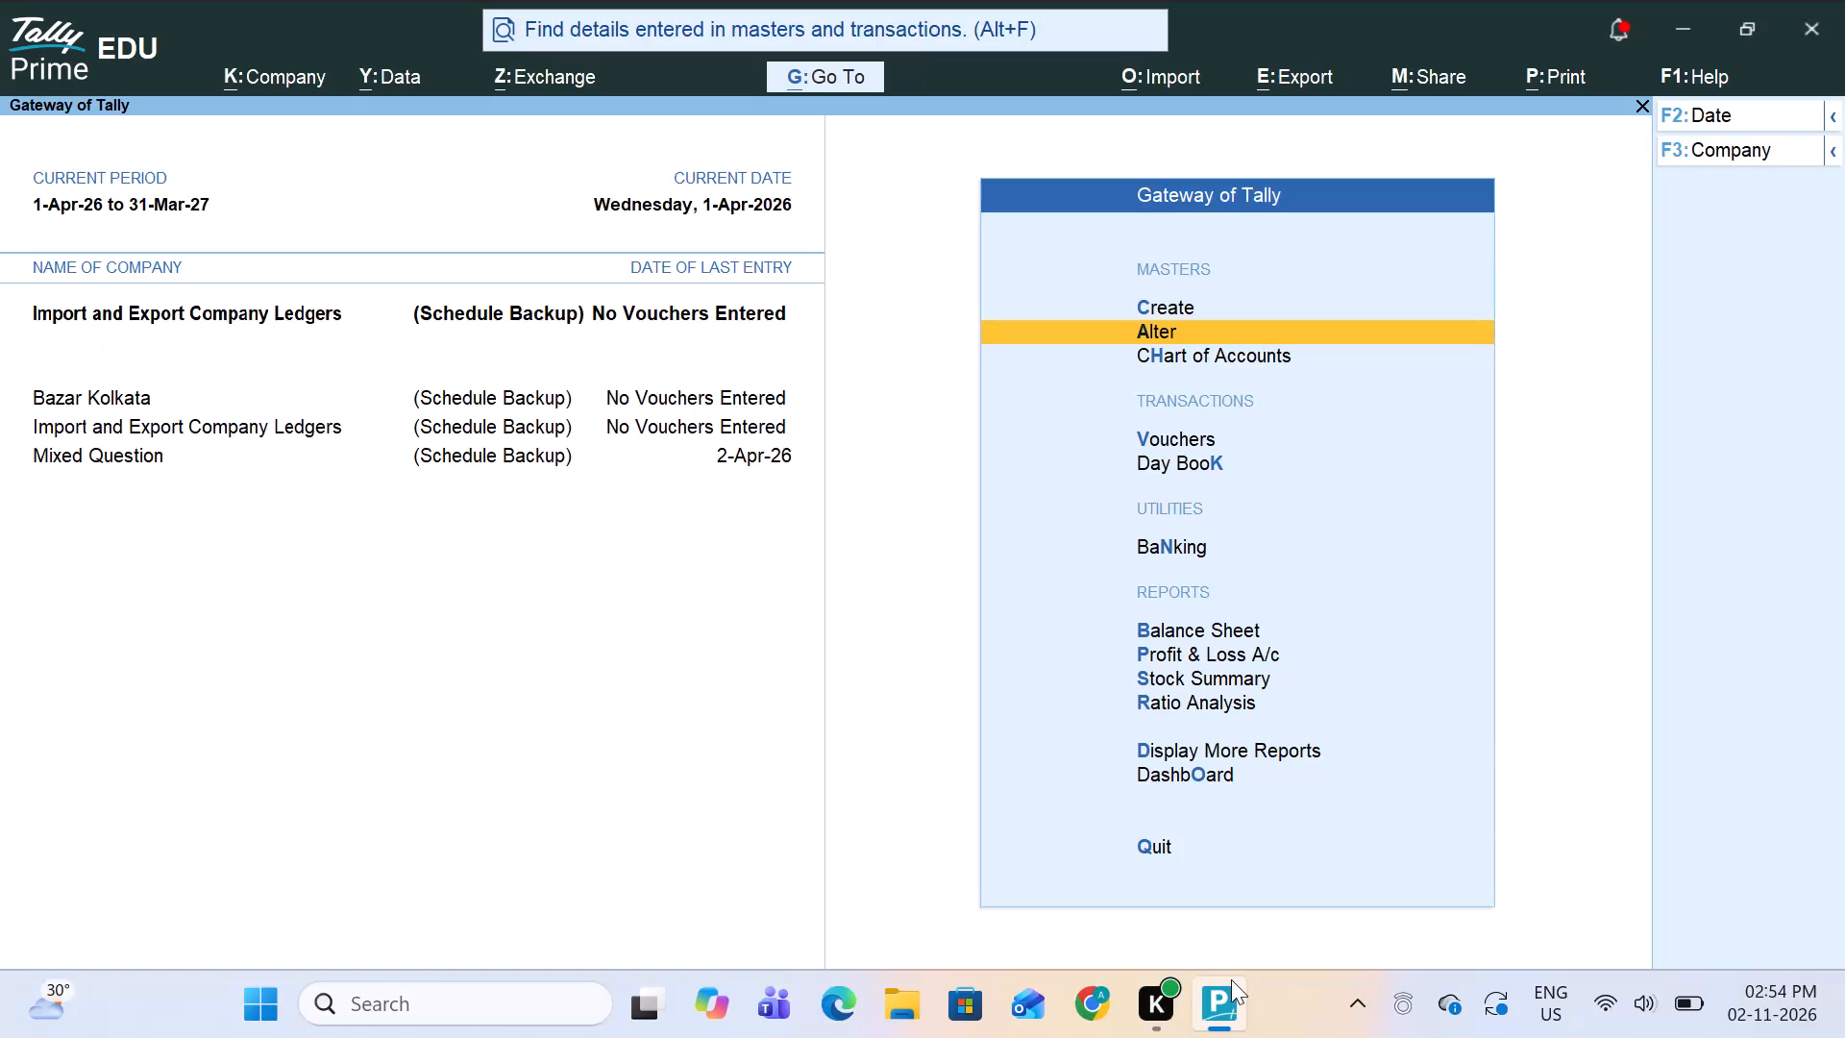
Open the data split for the Import and Export Company Ledgers company, skipping the data verification.
key("alt+y")
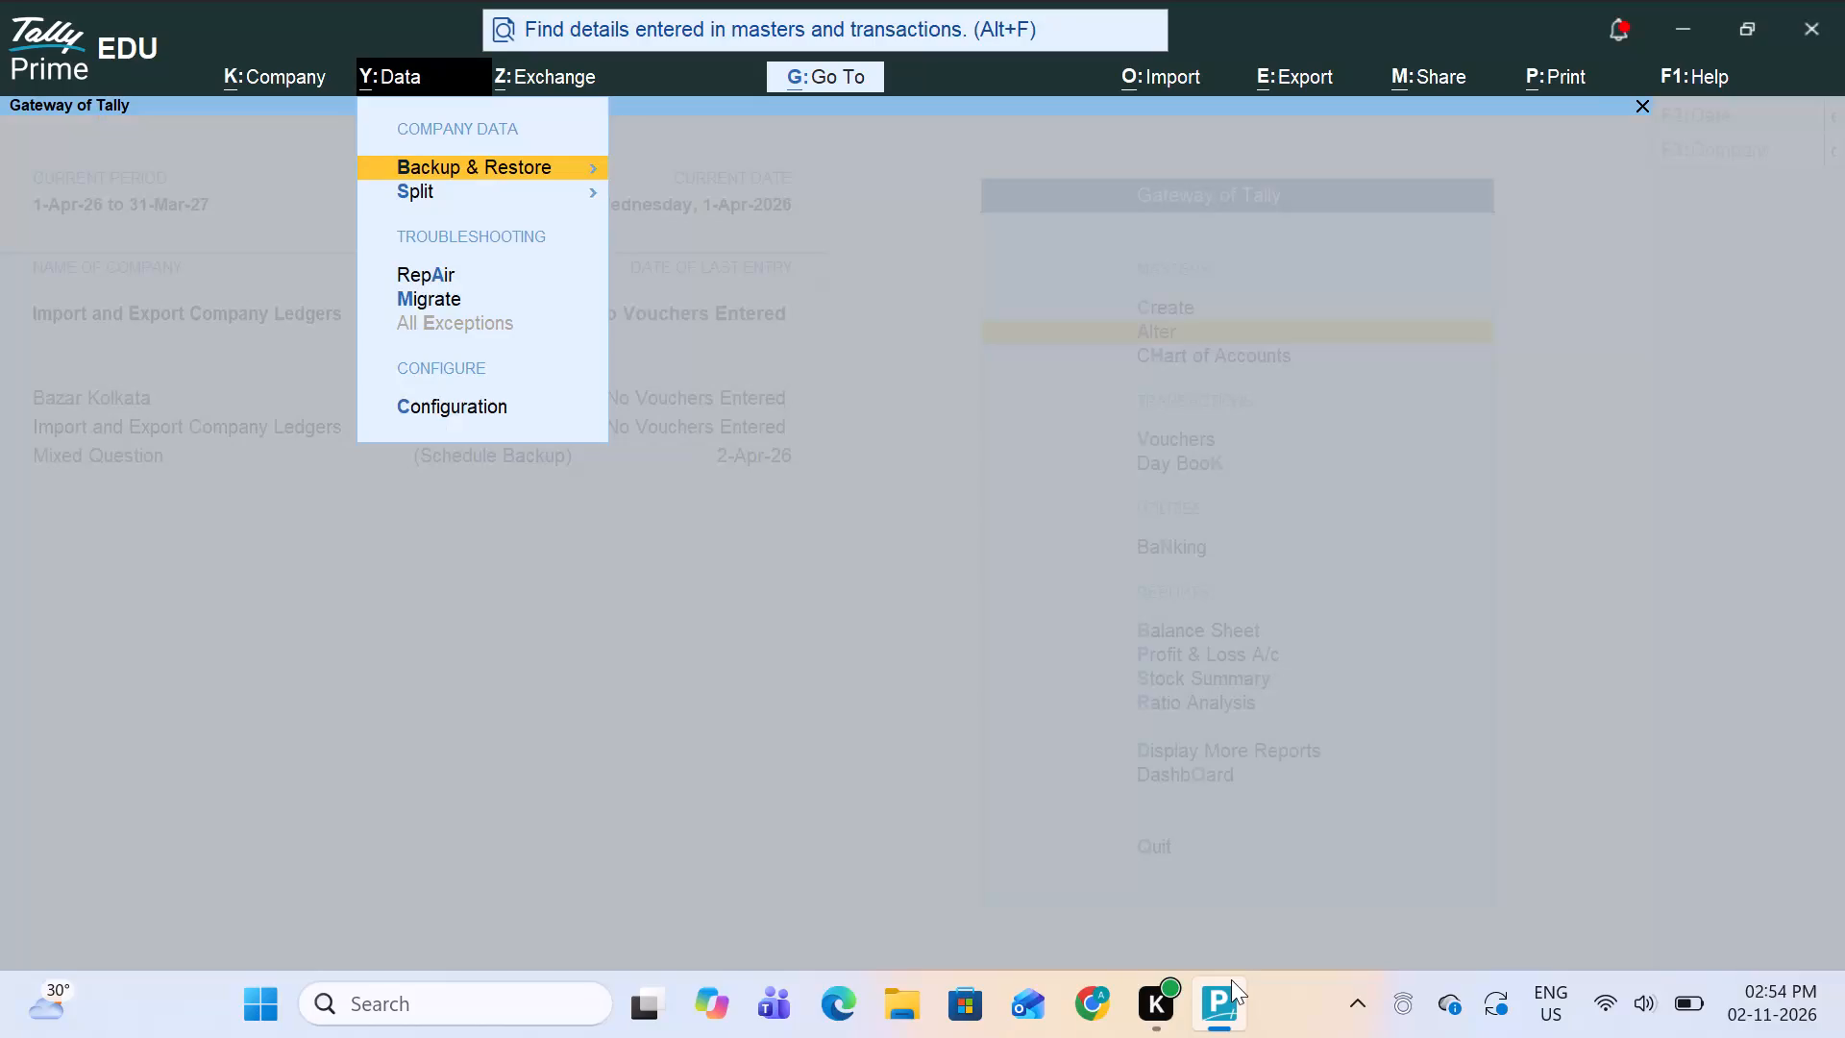
key("Down")
key("Return")
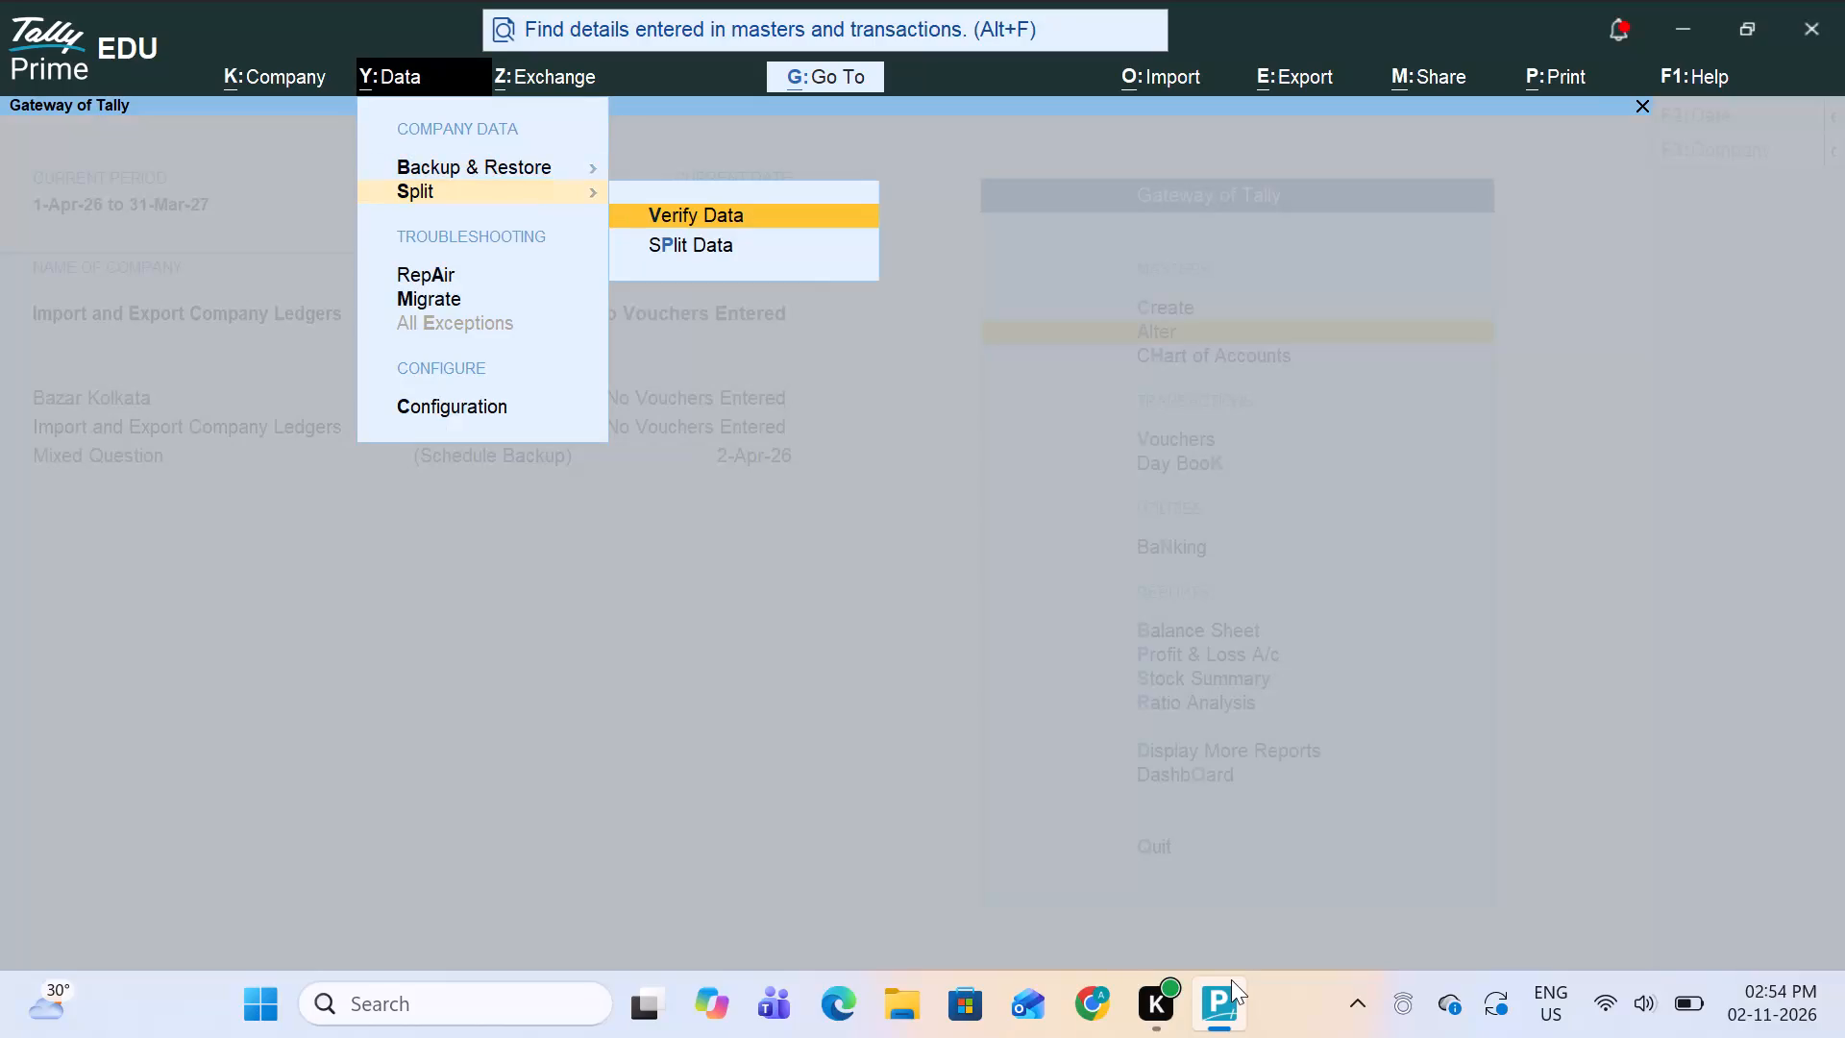
key("Down")
key("Return")
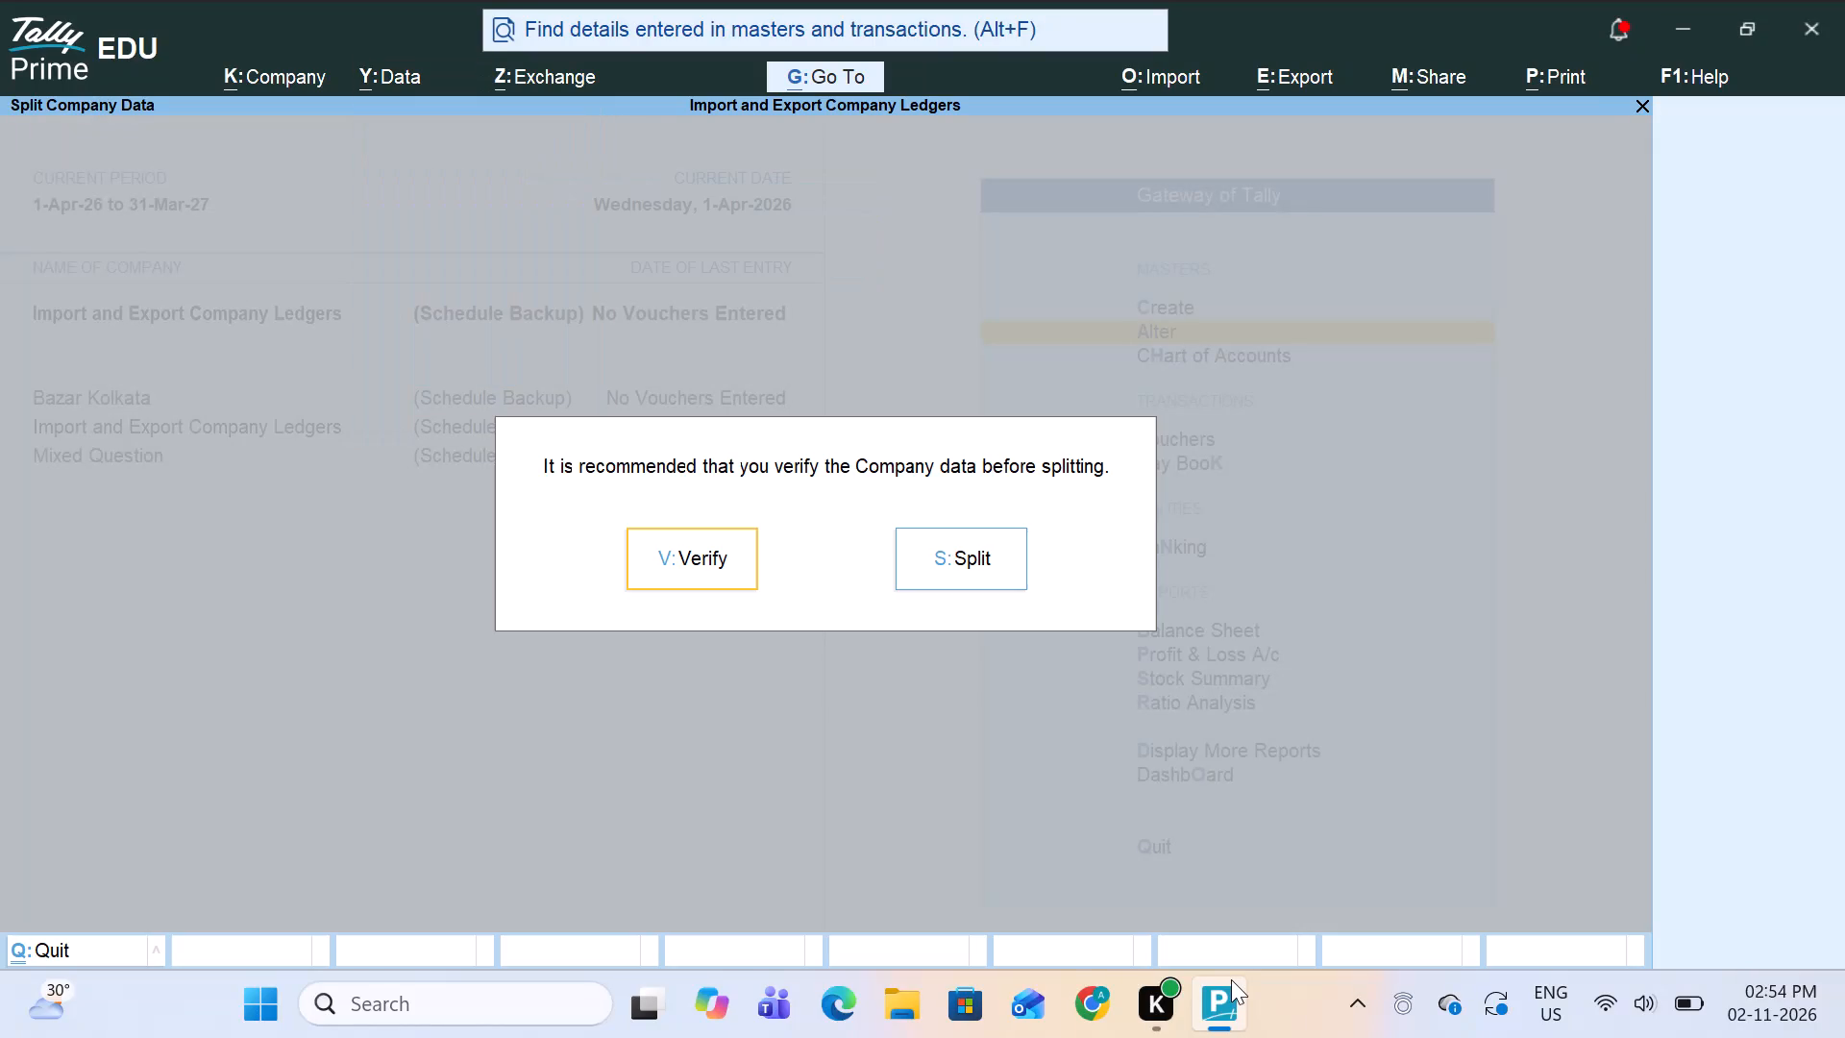
key("Right")
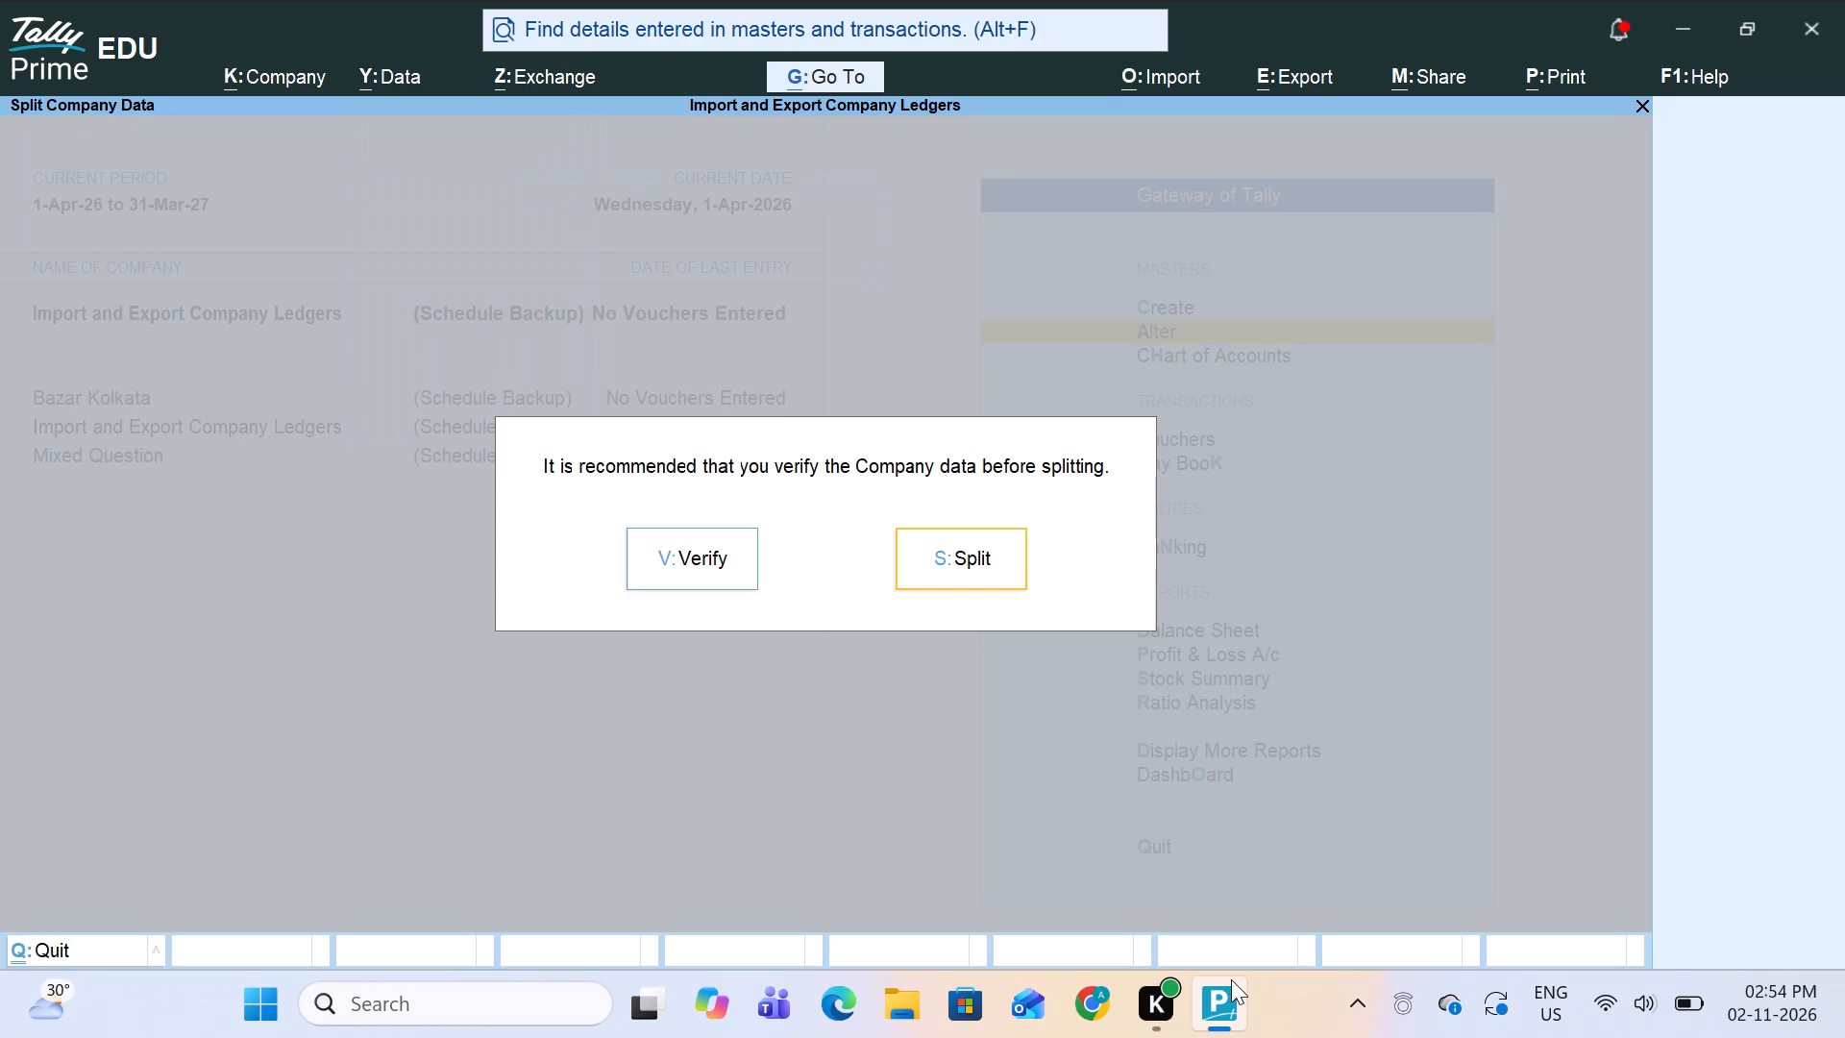
key("Return")
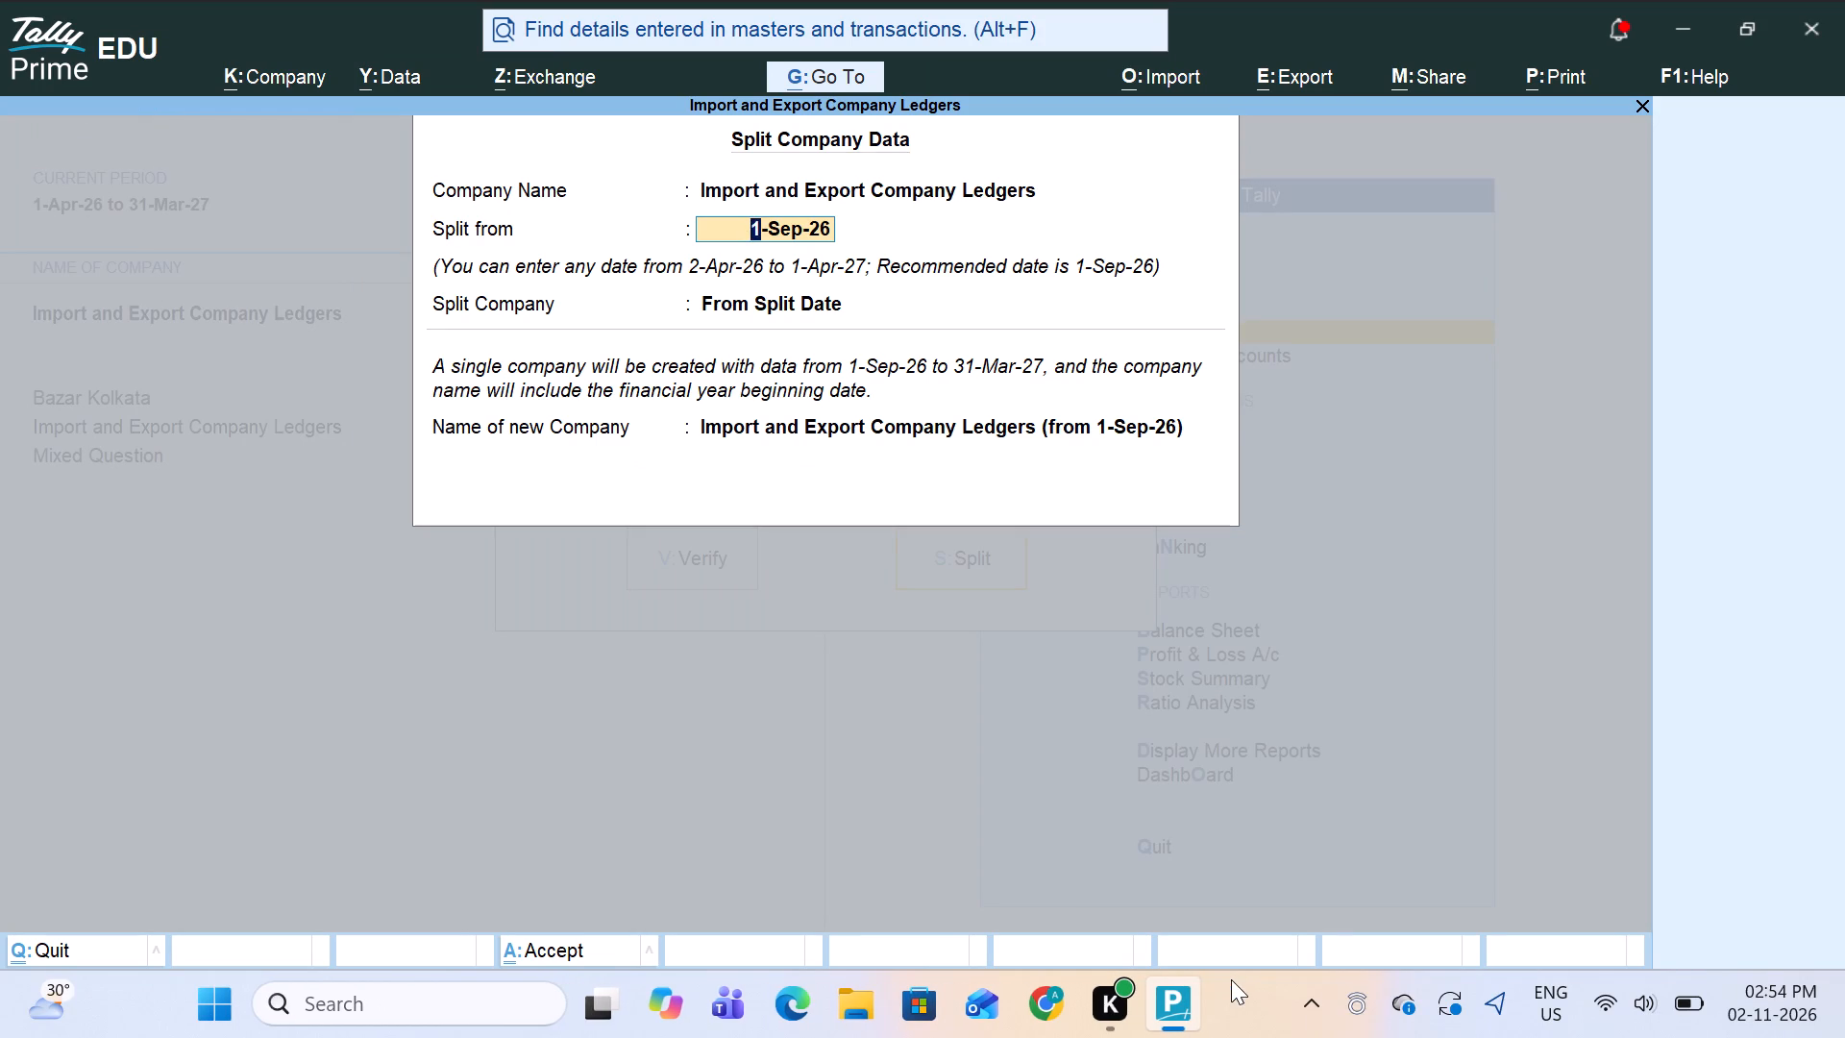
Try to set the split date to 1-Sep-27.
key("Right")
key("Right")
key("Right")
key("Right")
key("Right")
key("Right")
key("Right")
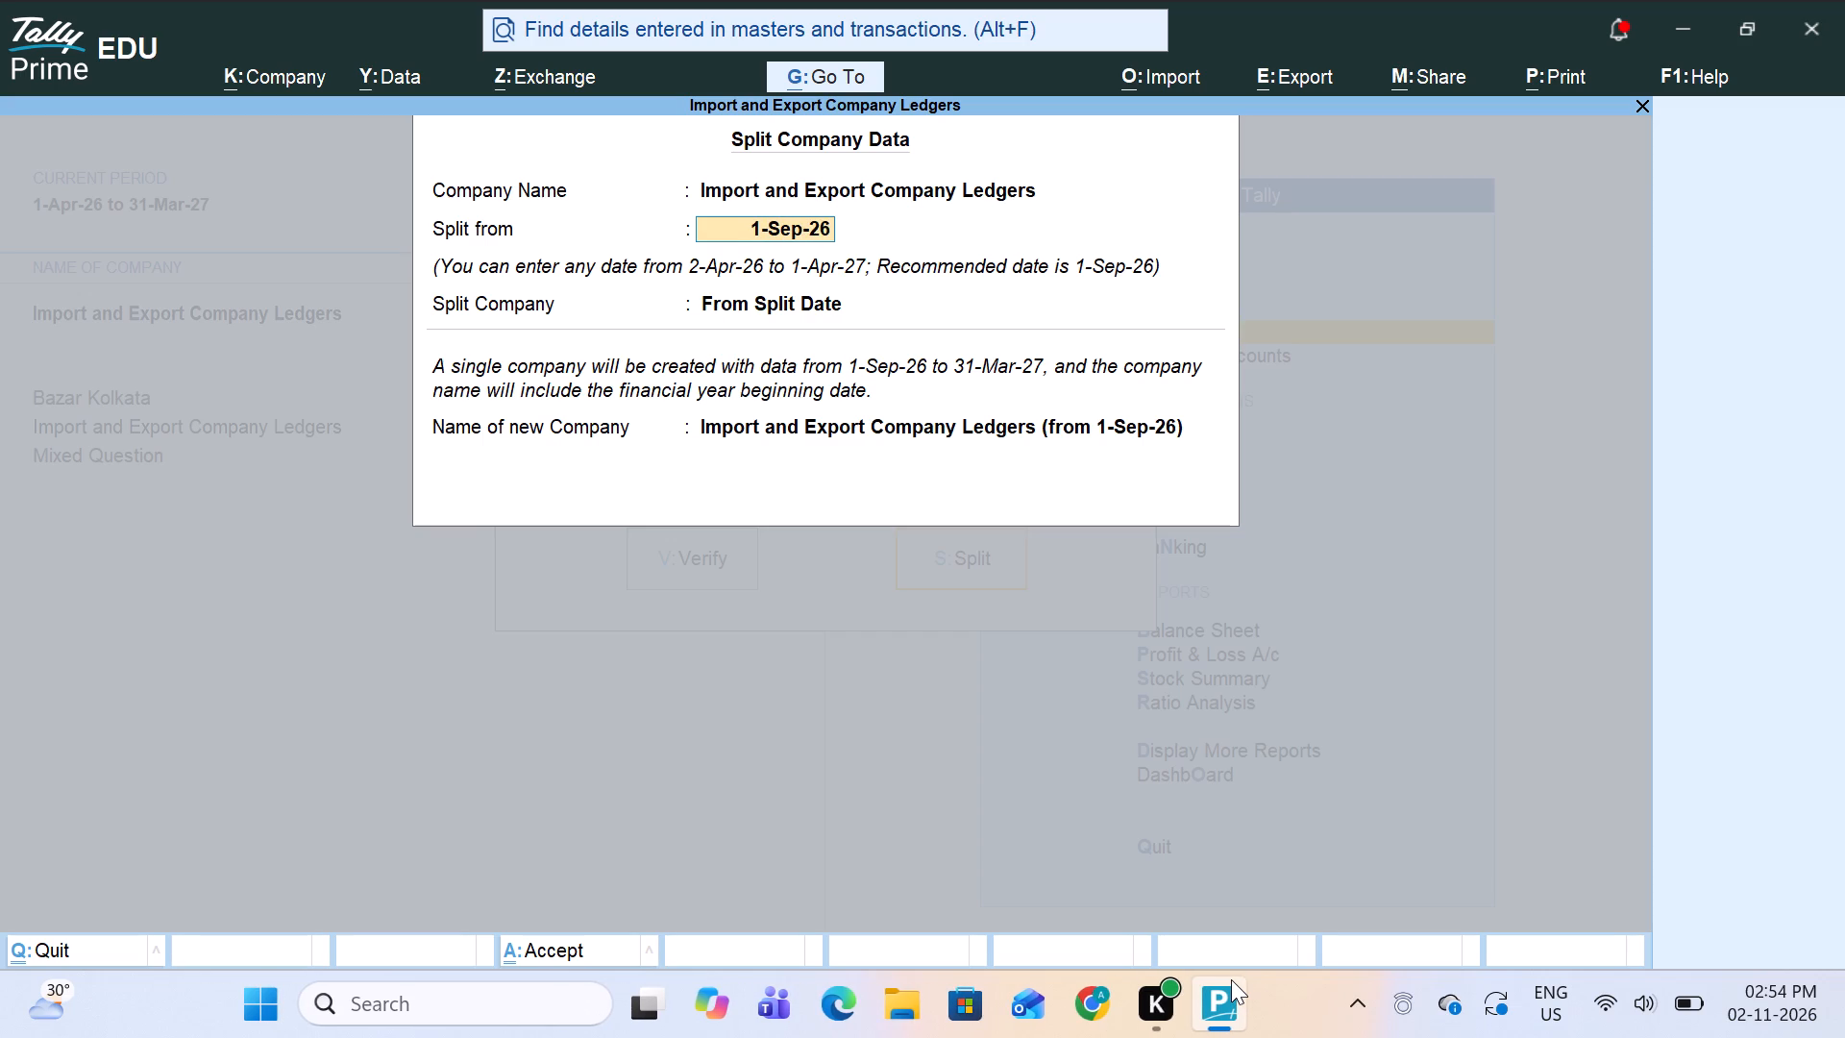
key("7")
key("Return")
Clear the split date and set it to 01-04-2027.
left_click(800, 214)
left_click(787, 227)
key("BackSpace")
key("BackSpace")
key("BackSpace")
key("BackSpace")
key("BackSpace")
key("BackSpace")
key("BackSpace")
key("BackSpace")
key("BackSpace")
key("BackSpace")
key("BackSpace")
key("BackSpace")
key("Return")
key("Delete")
key("Delete")
key("Delete")
key("Delete")
key("Delete")
key("Delete")
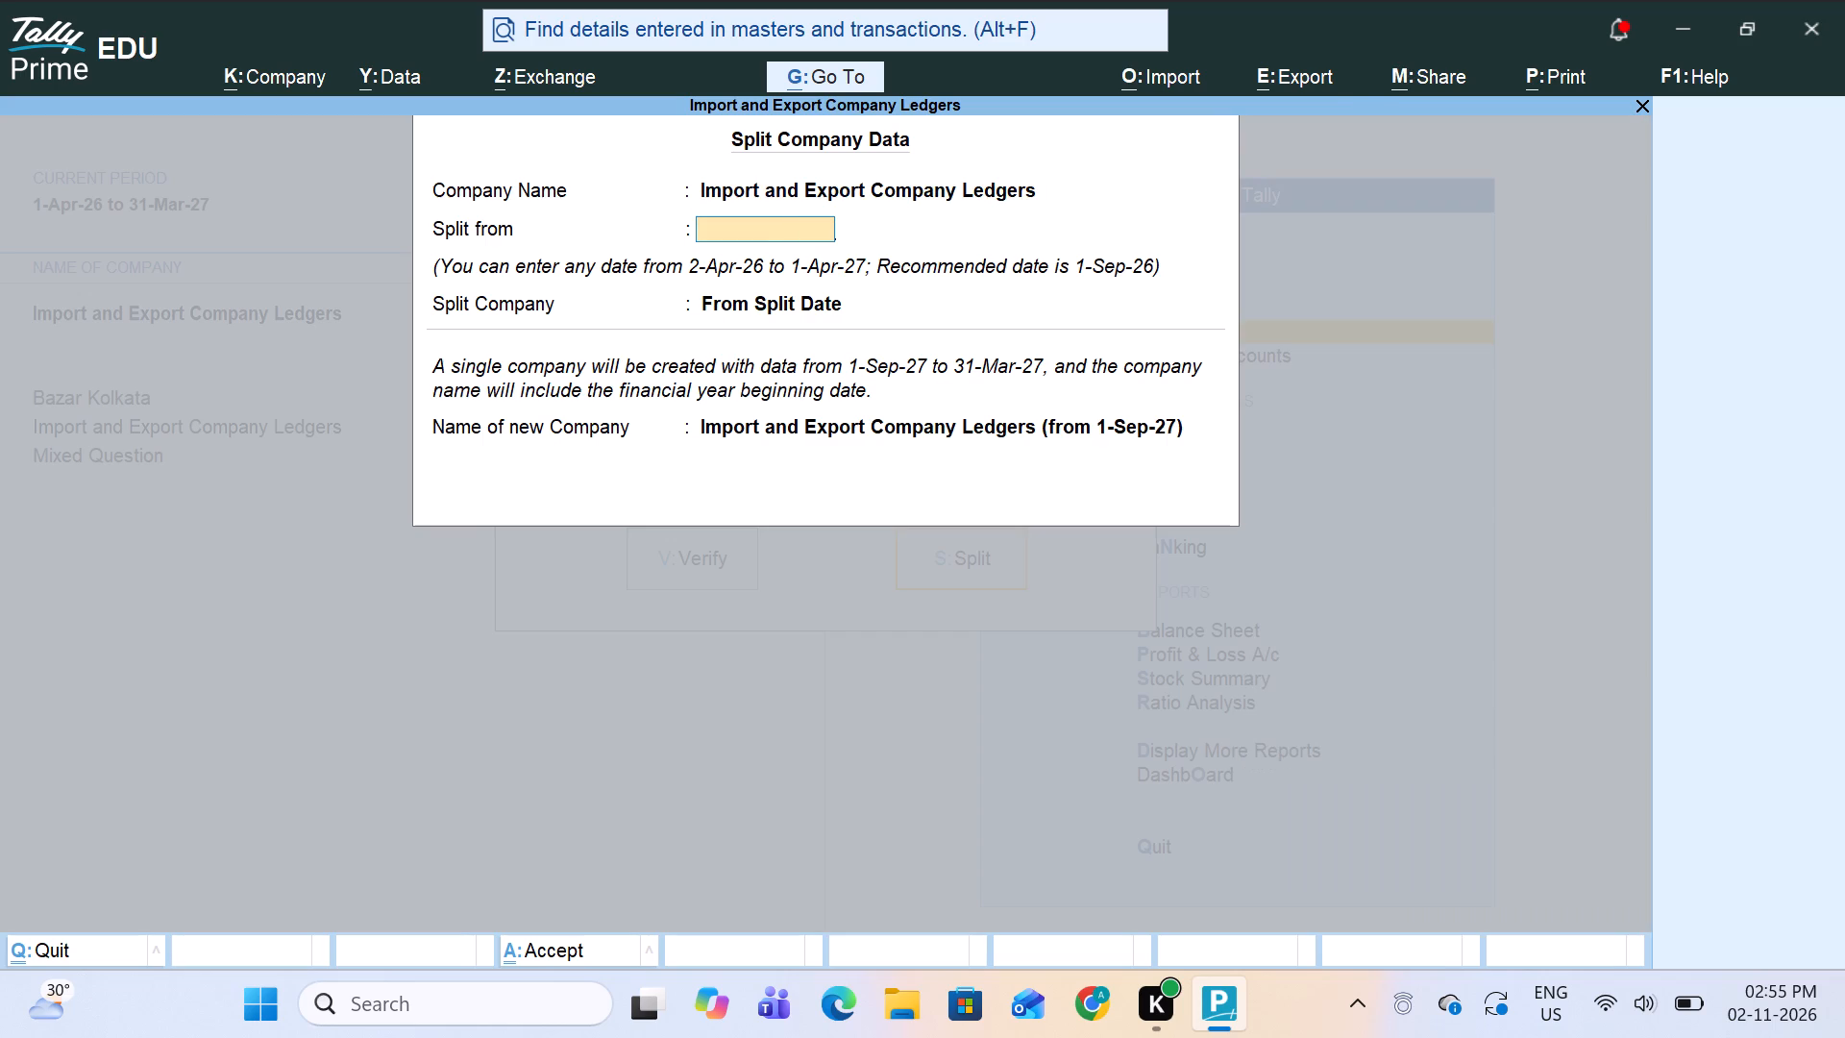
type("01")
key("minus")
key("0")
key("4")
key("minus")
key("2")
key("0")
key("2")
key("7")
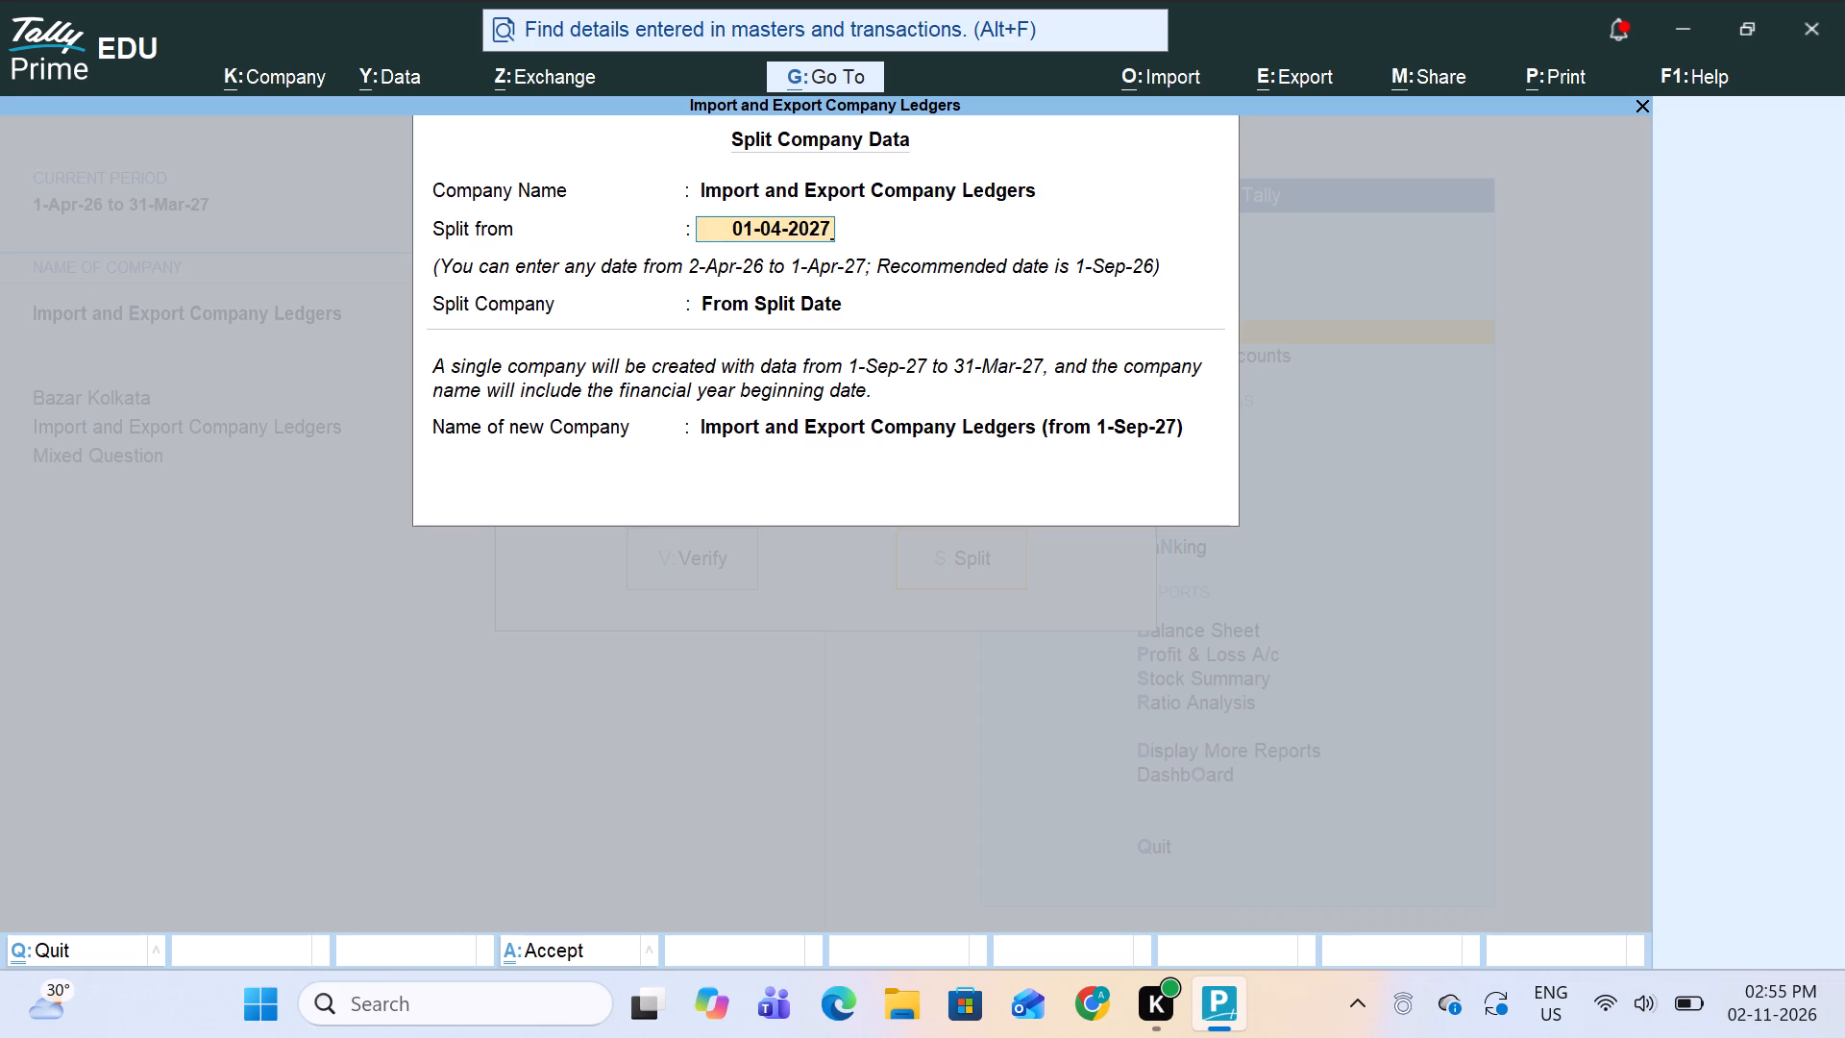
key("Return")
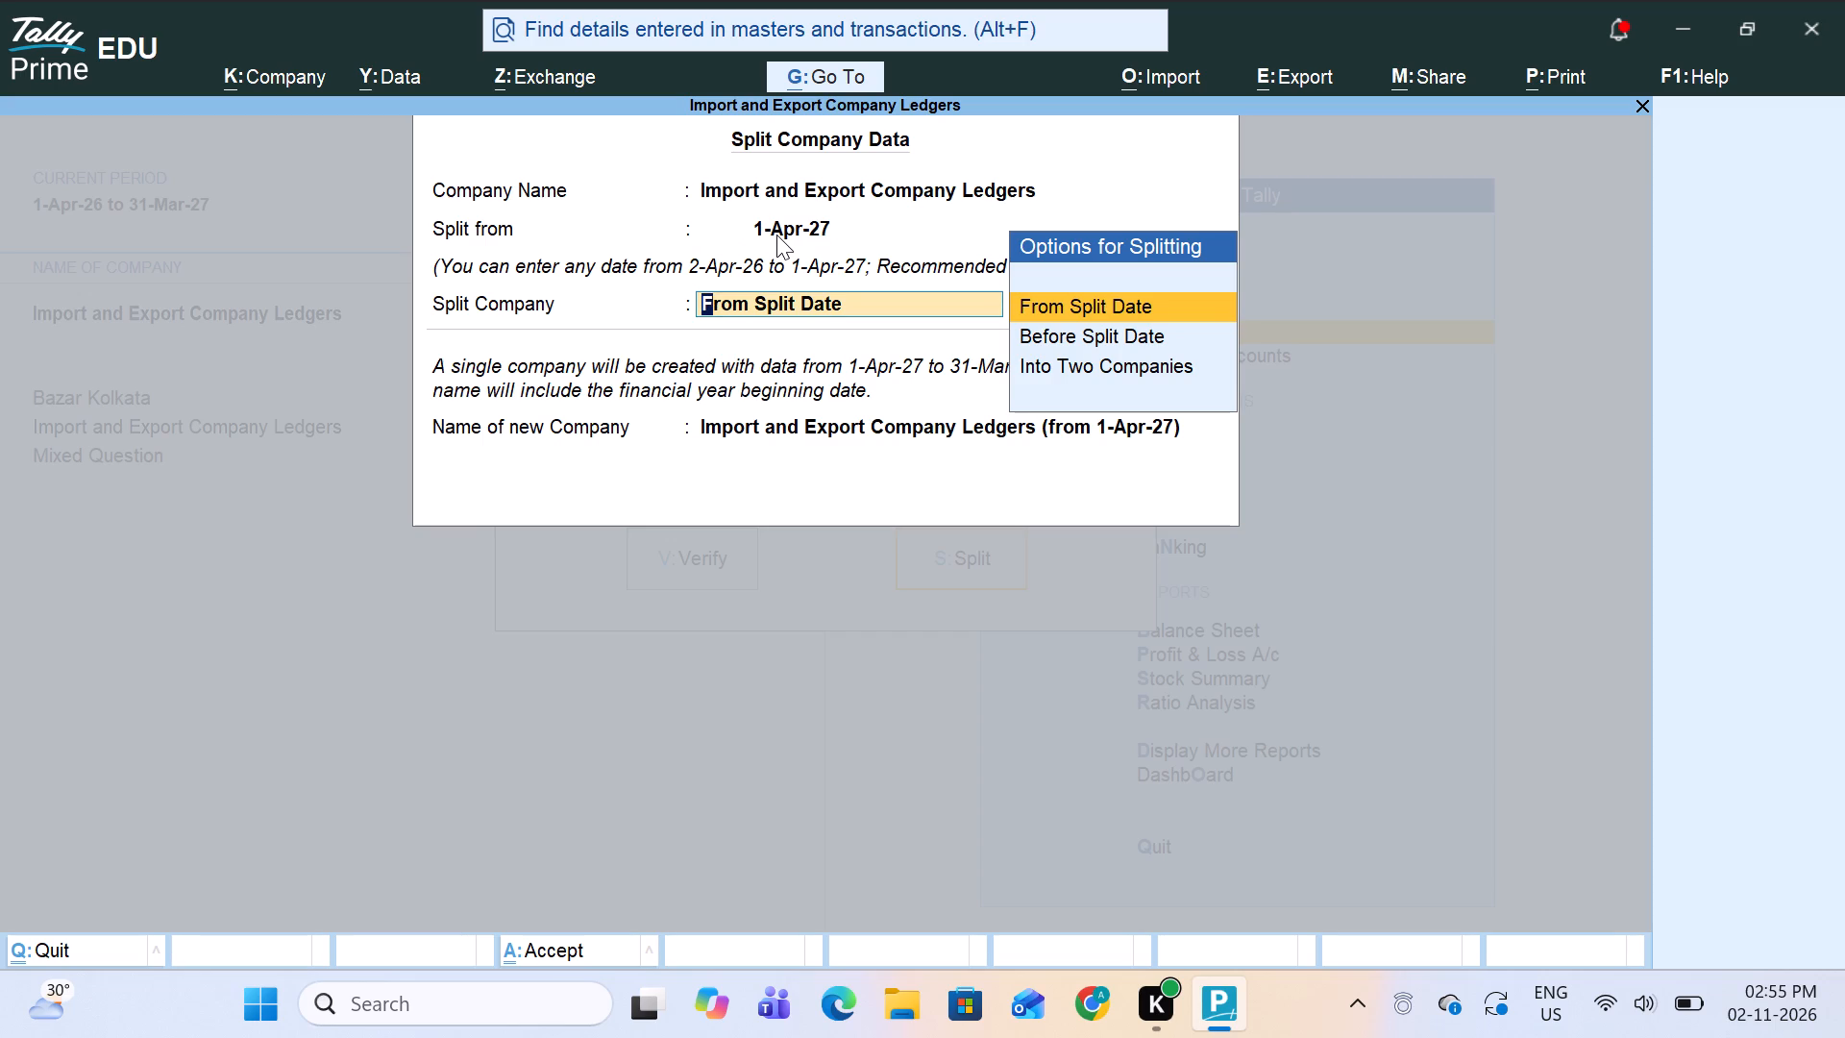
Keep the split option From Split Date and accept the split of the company data.
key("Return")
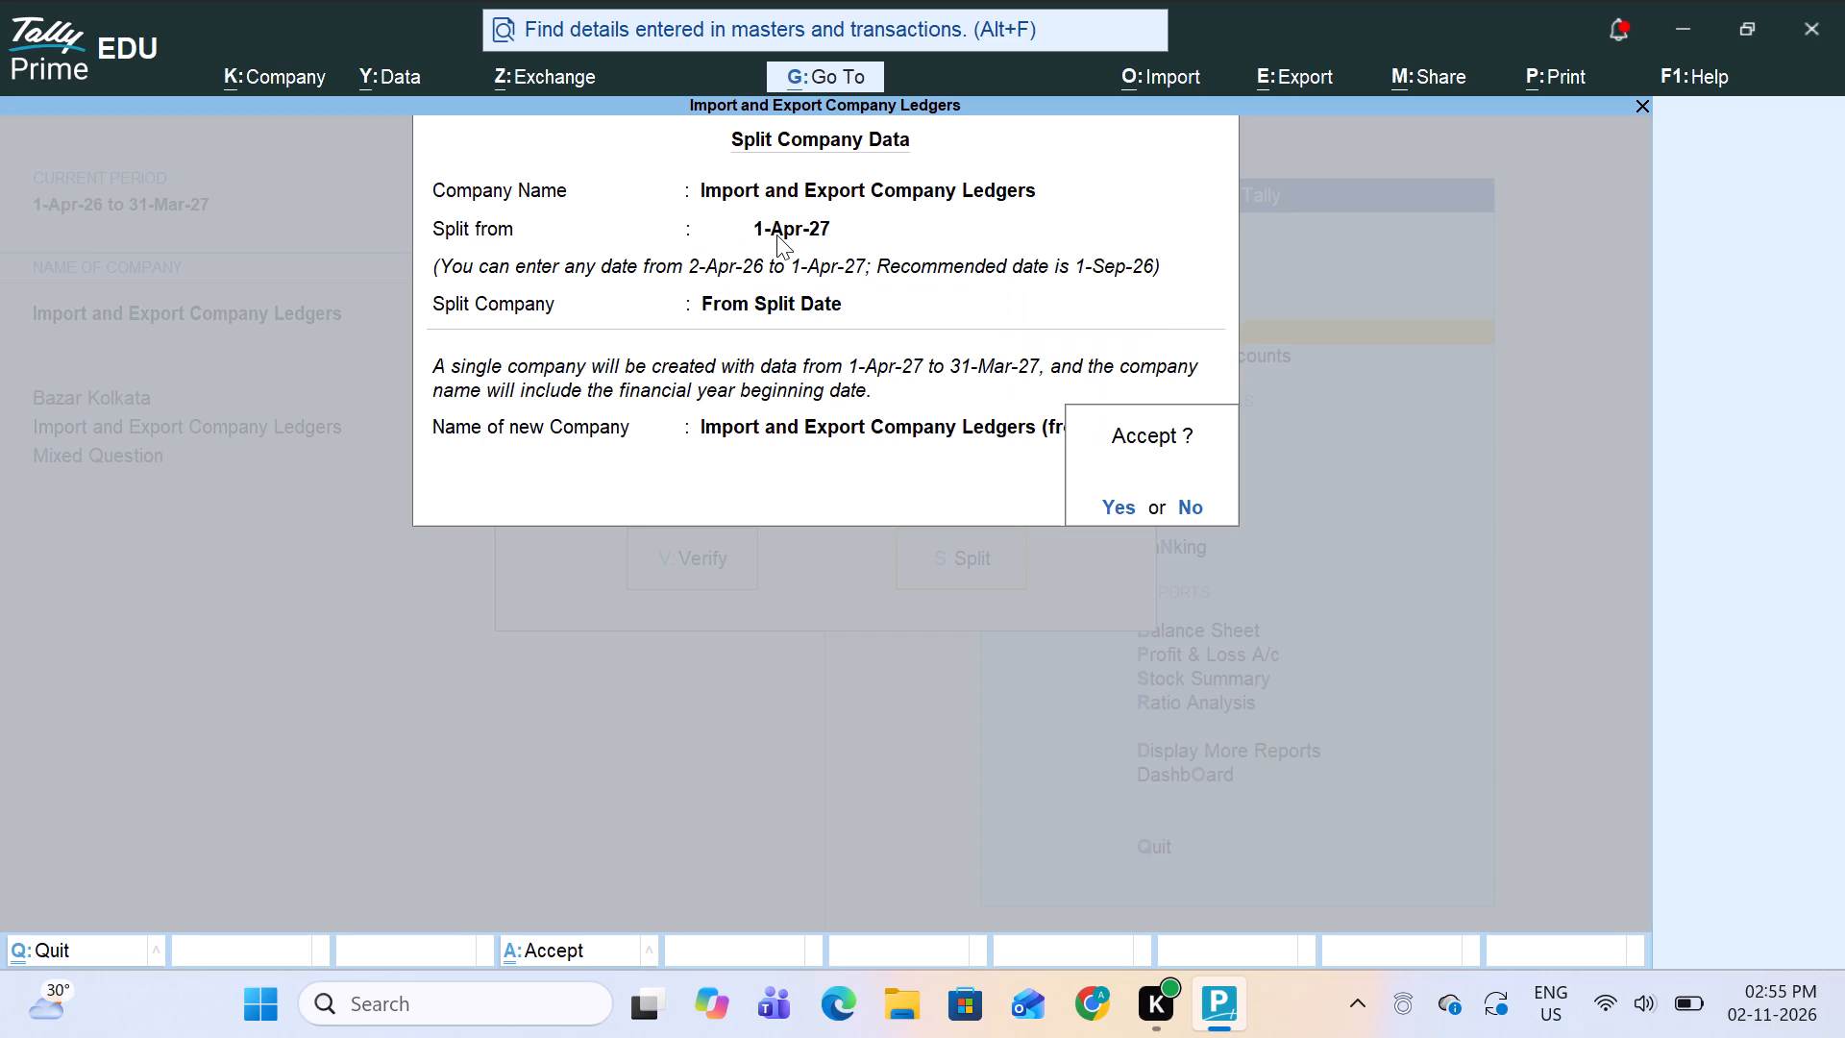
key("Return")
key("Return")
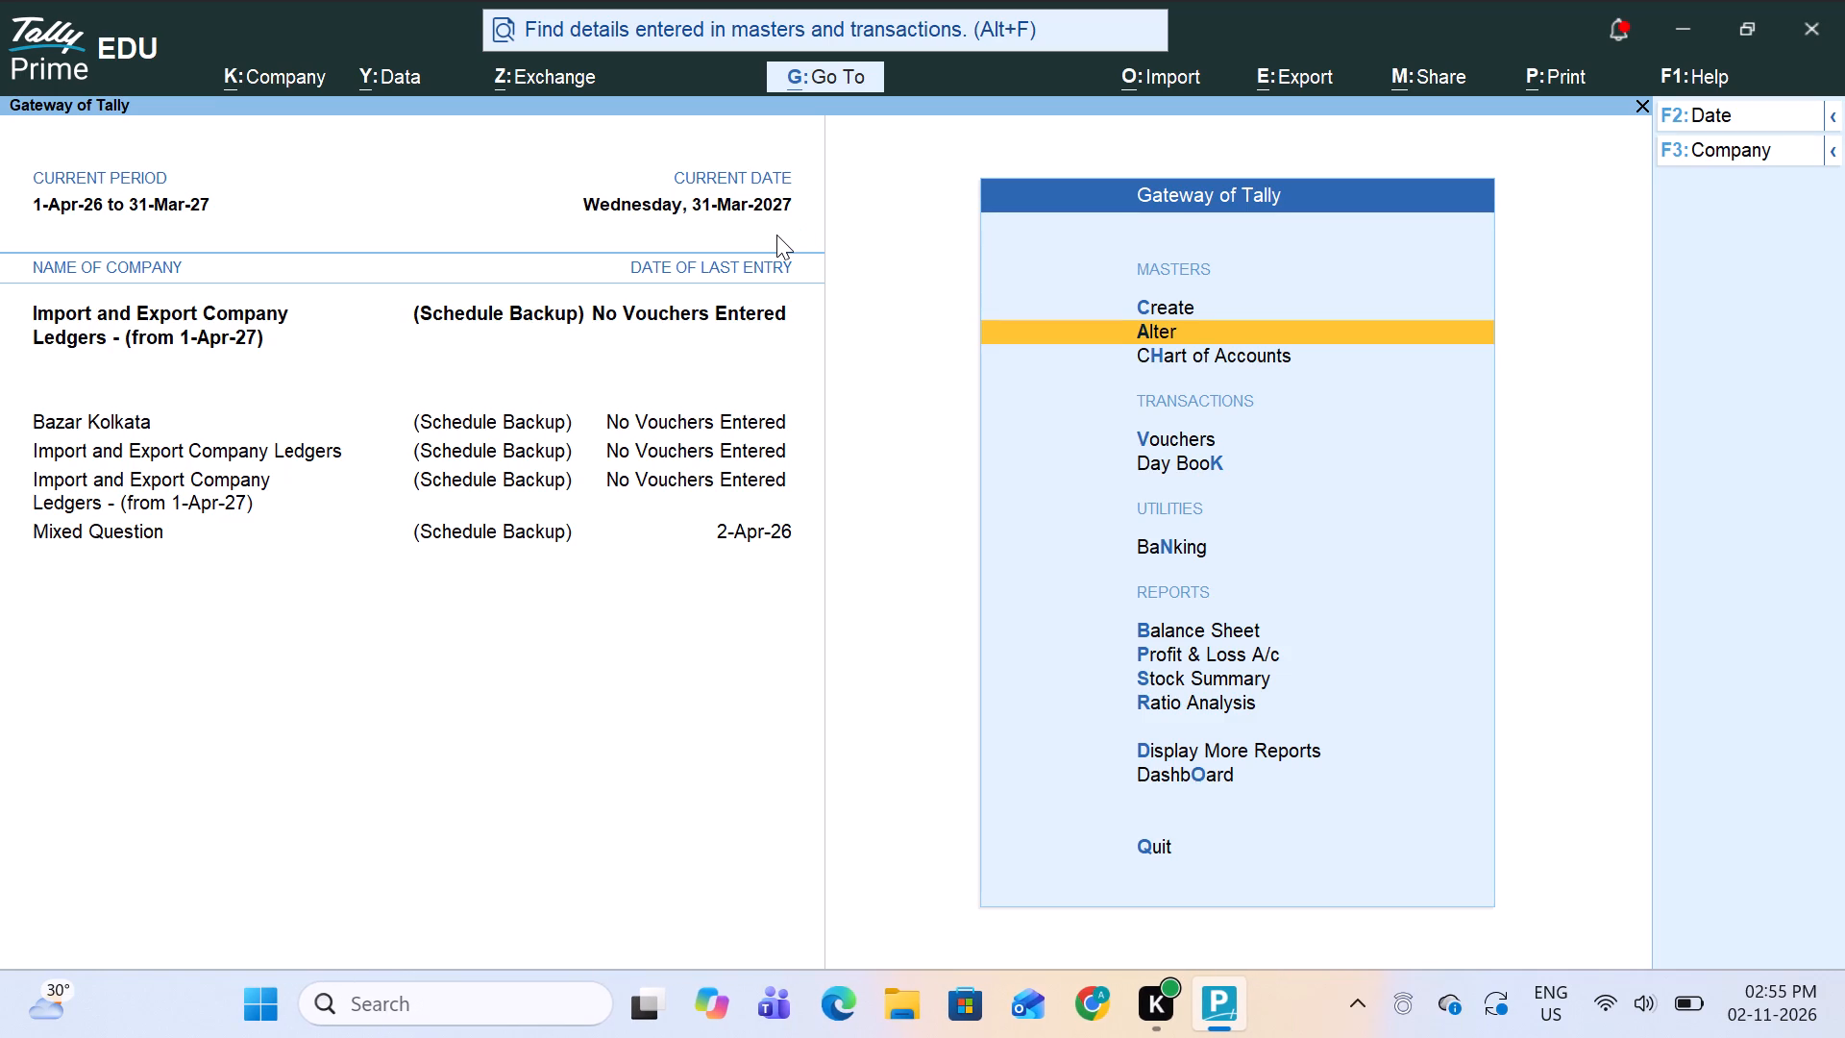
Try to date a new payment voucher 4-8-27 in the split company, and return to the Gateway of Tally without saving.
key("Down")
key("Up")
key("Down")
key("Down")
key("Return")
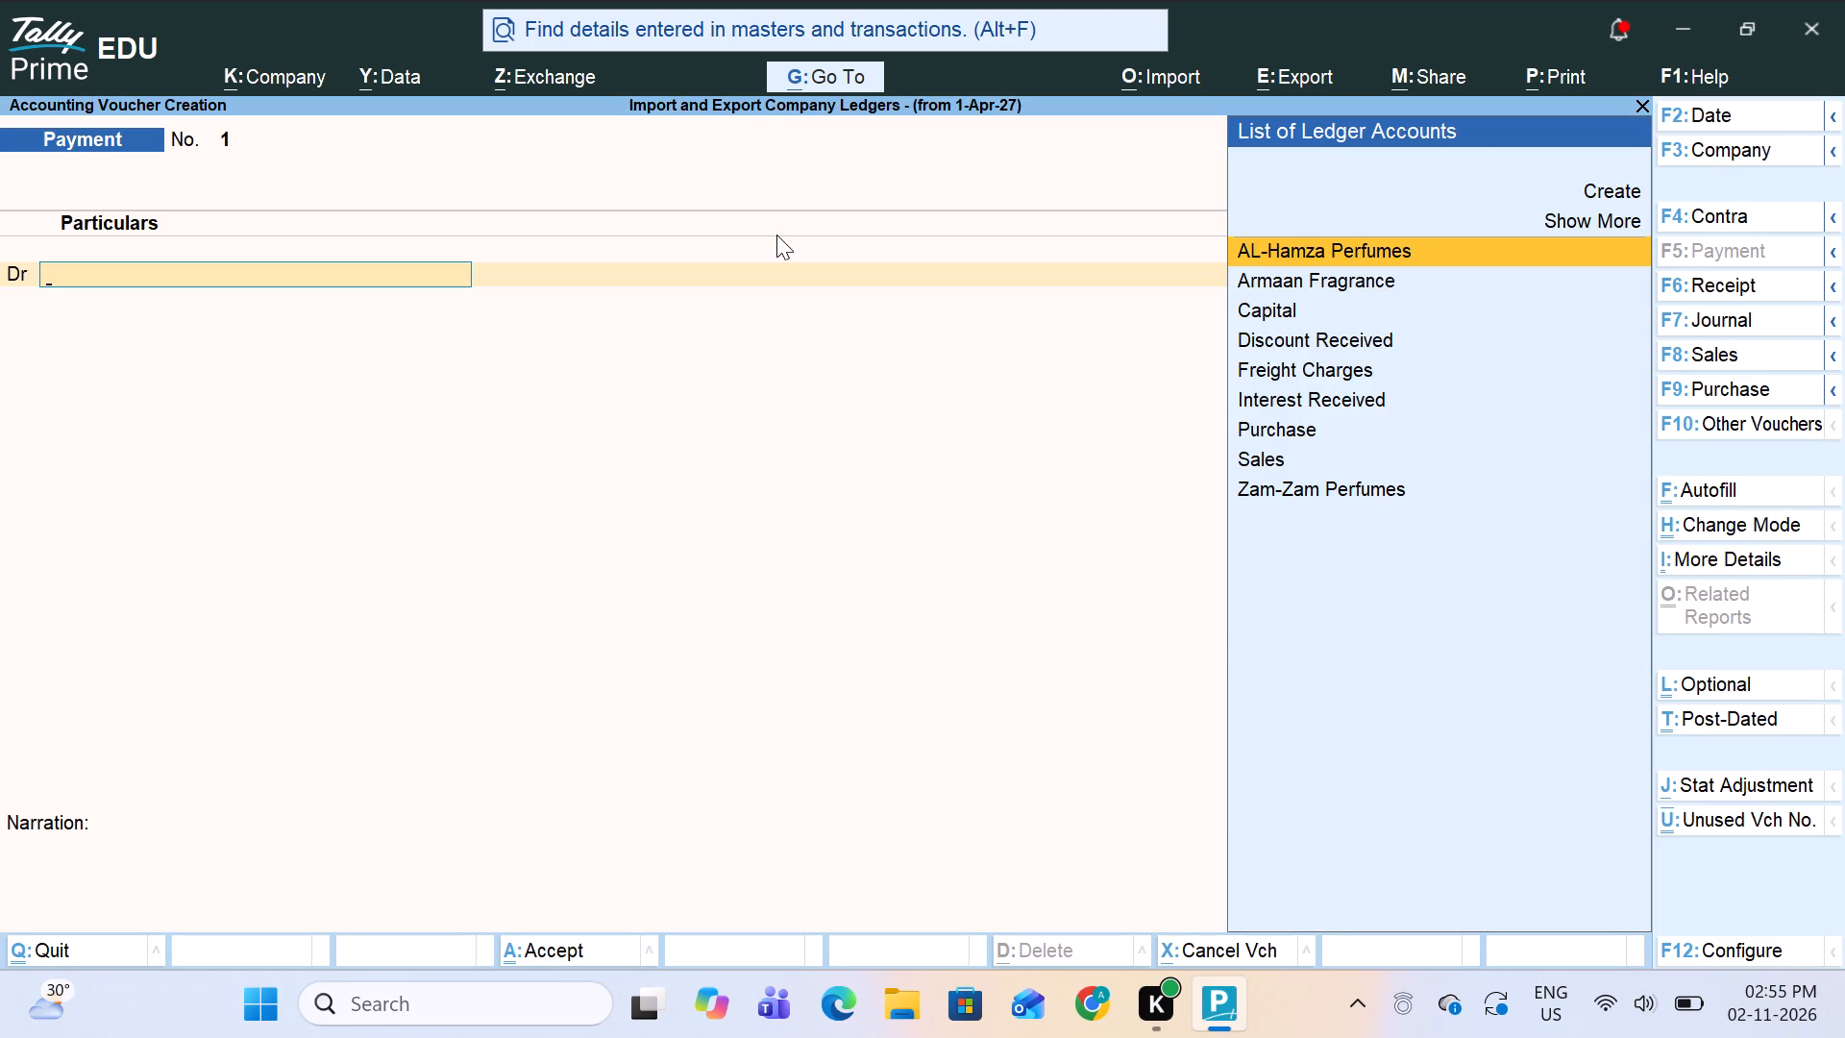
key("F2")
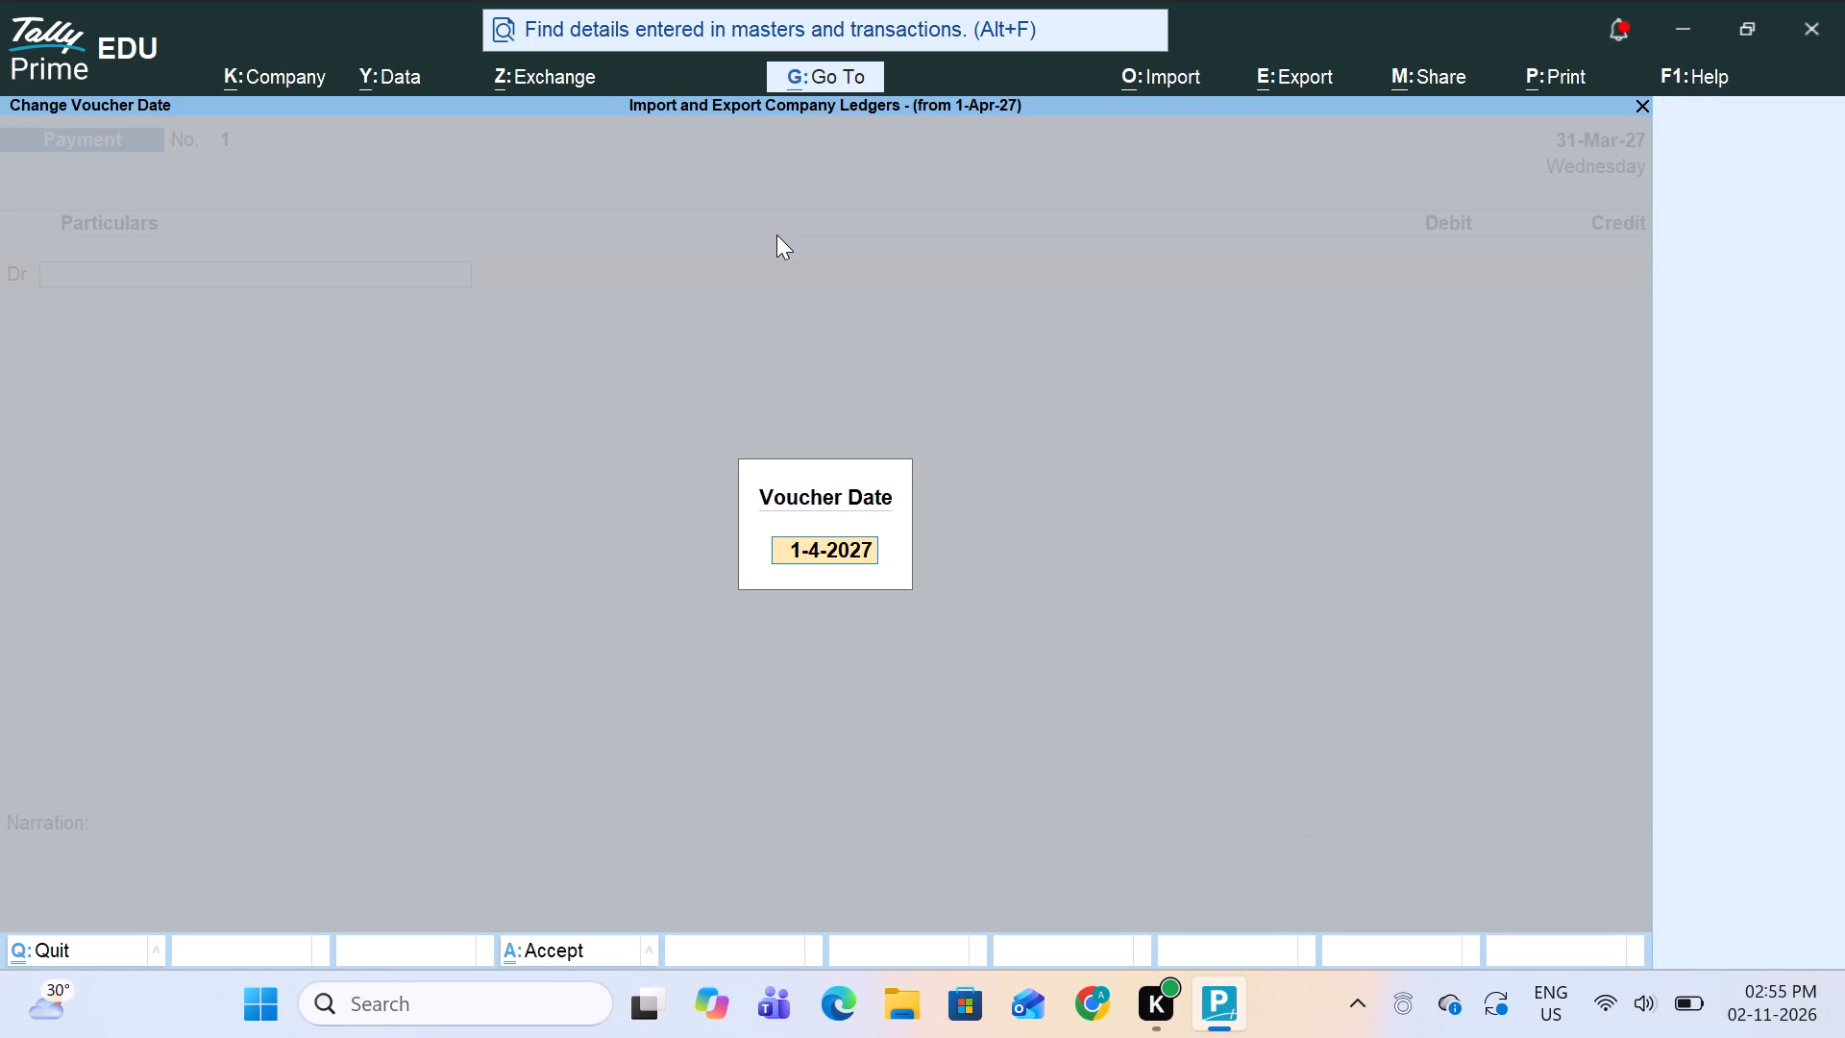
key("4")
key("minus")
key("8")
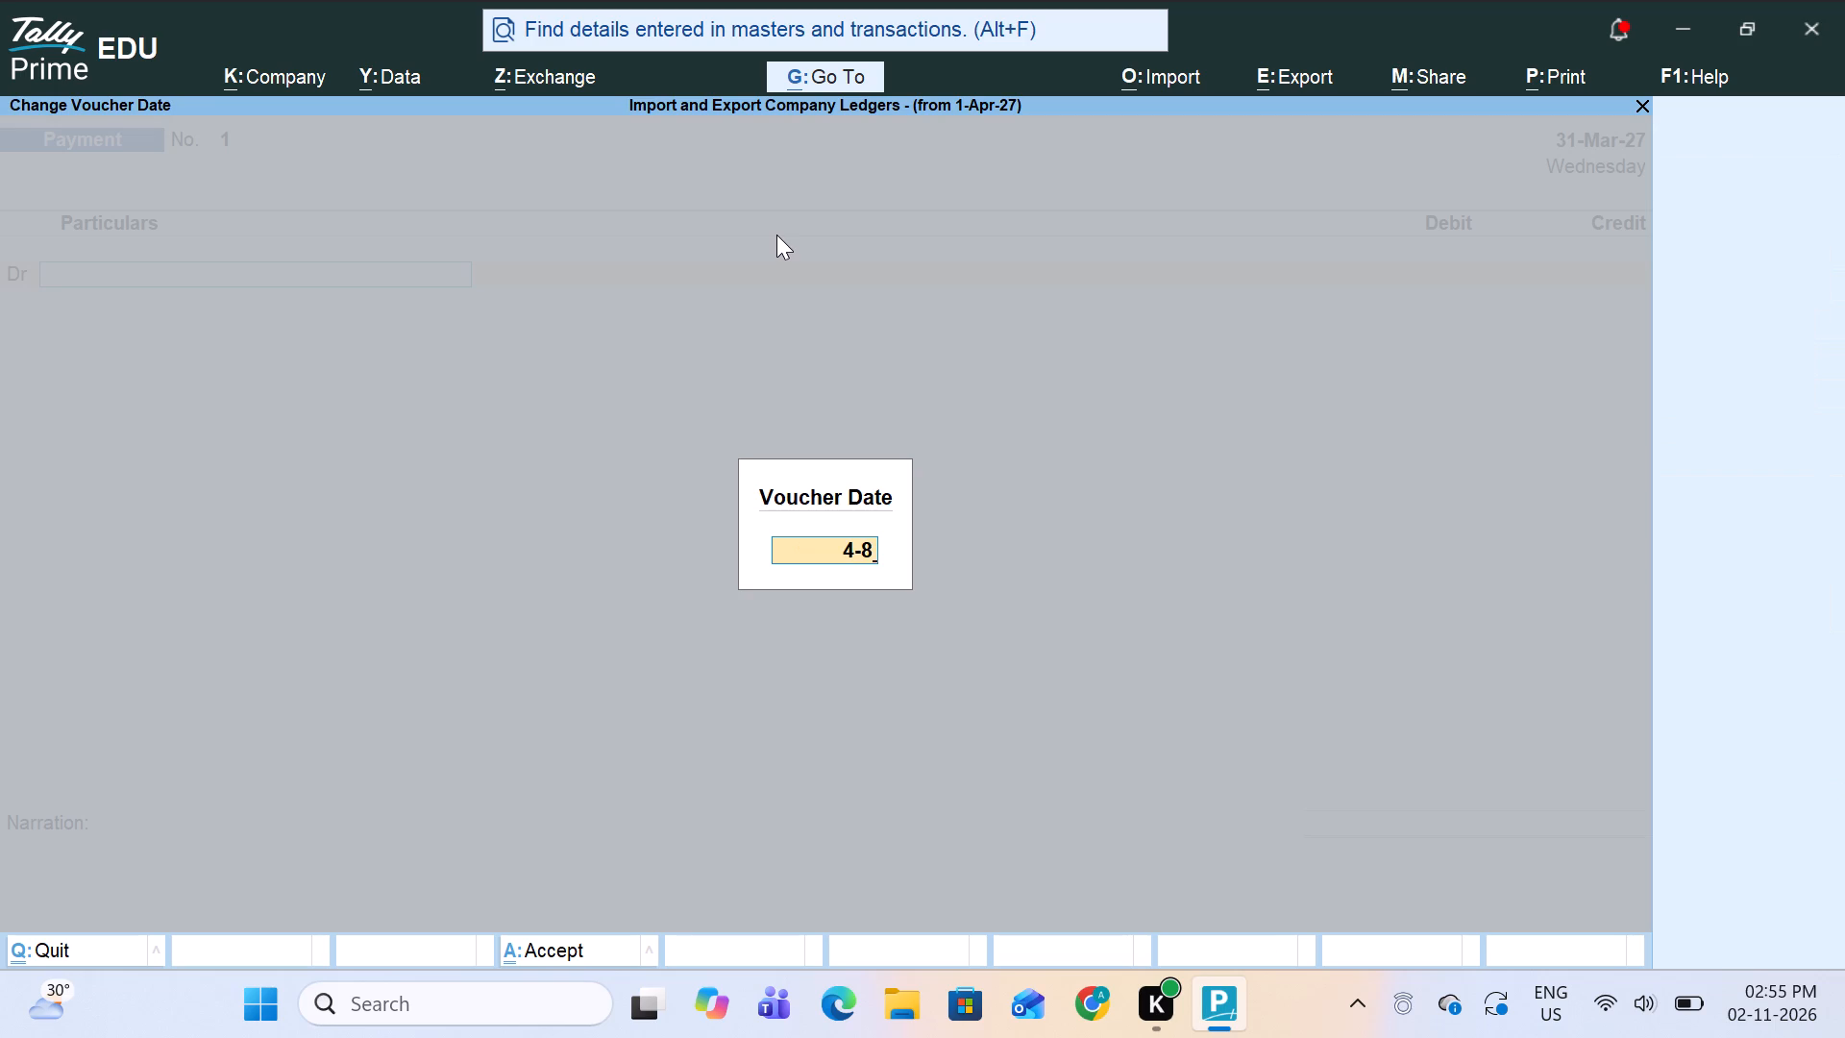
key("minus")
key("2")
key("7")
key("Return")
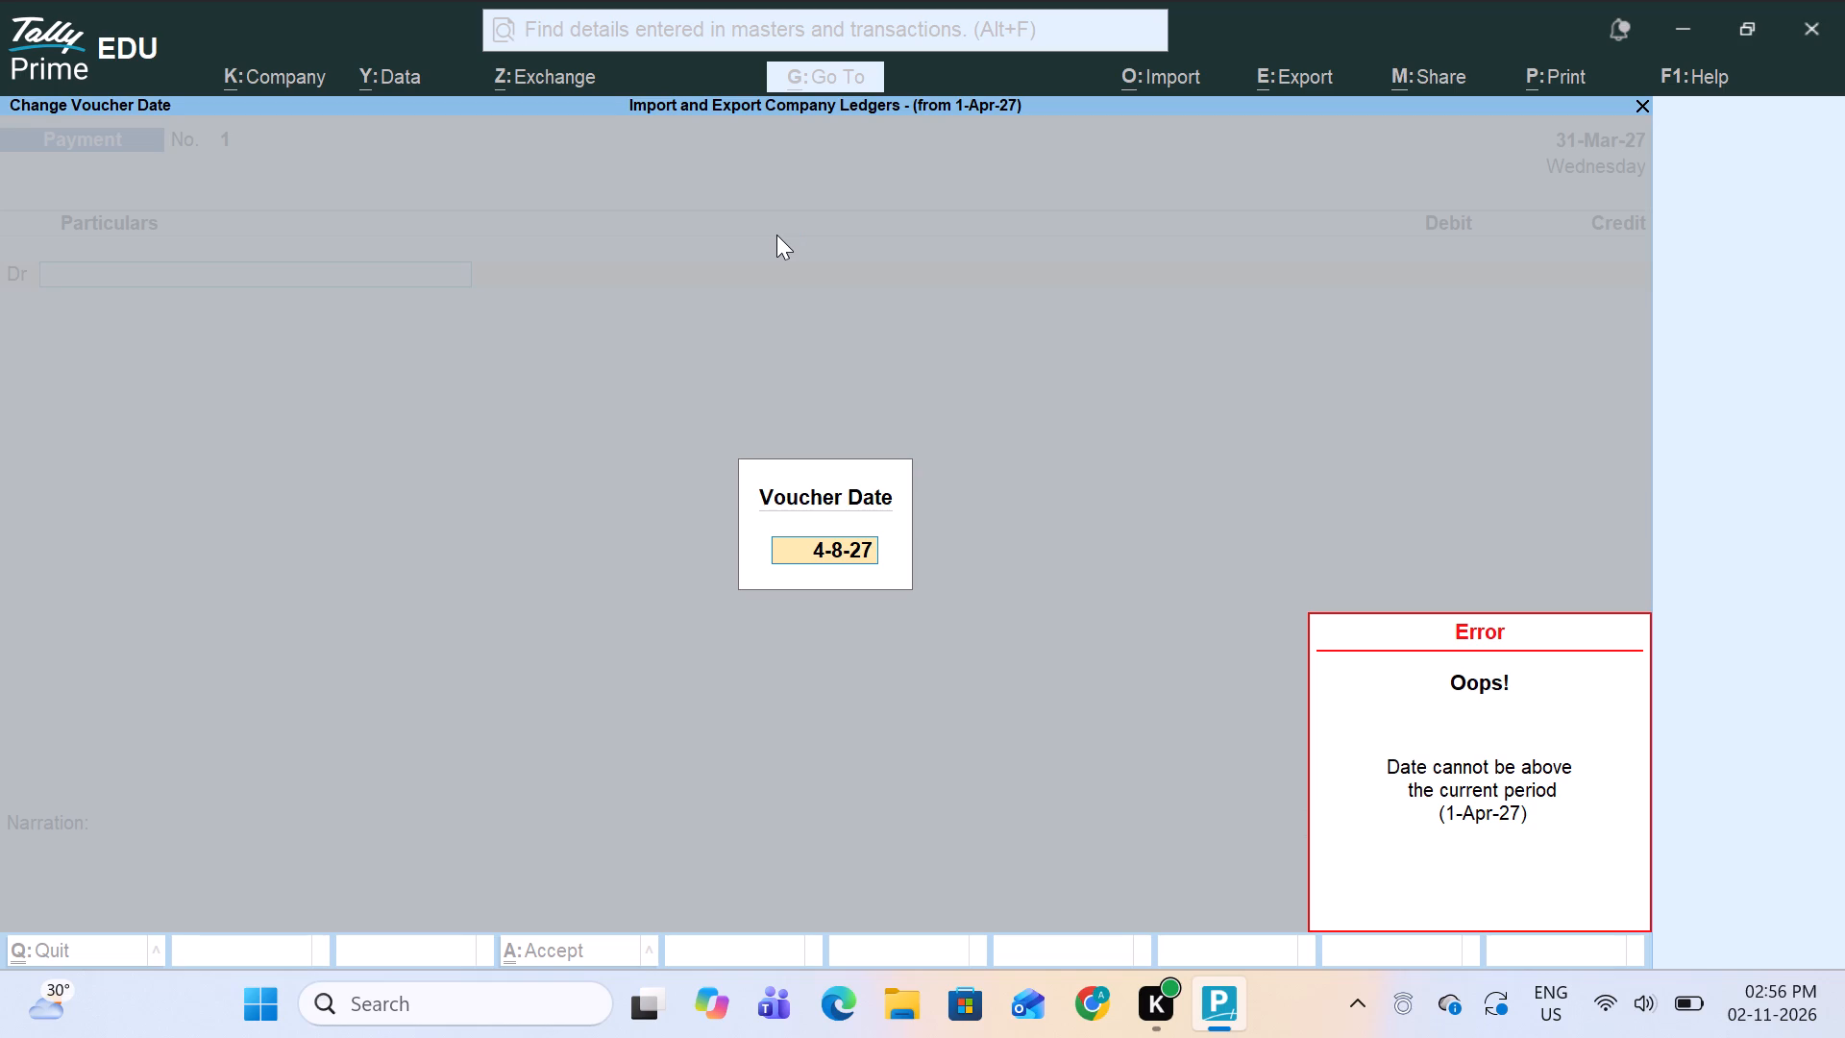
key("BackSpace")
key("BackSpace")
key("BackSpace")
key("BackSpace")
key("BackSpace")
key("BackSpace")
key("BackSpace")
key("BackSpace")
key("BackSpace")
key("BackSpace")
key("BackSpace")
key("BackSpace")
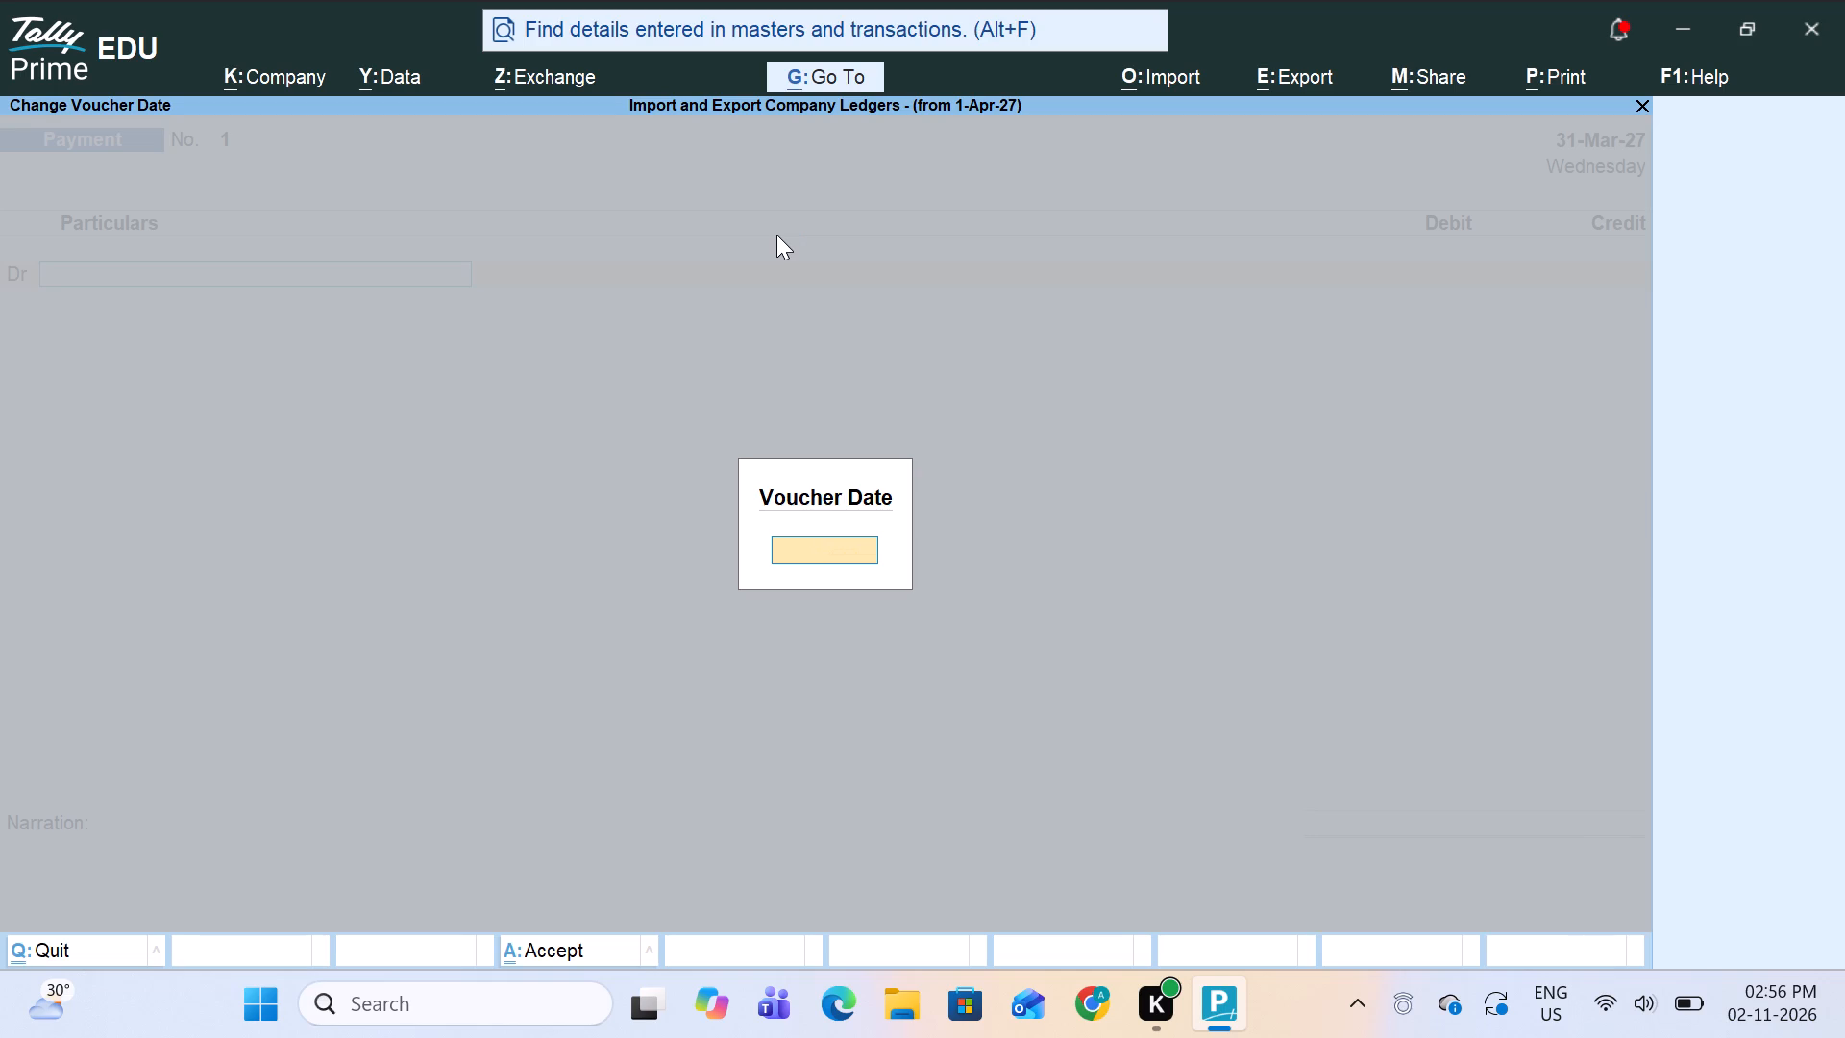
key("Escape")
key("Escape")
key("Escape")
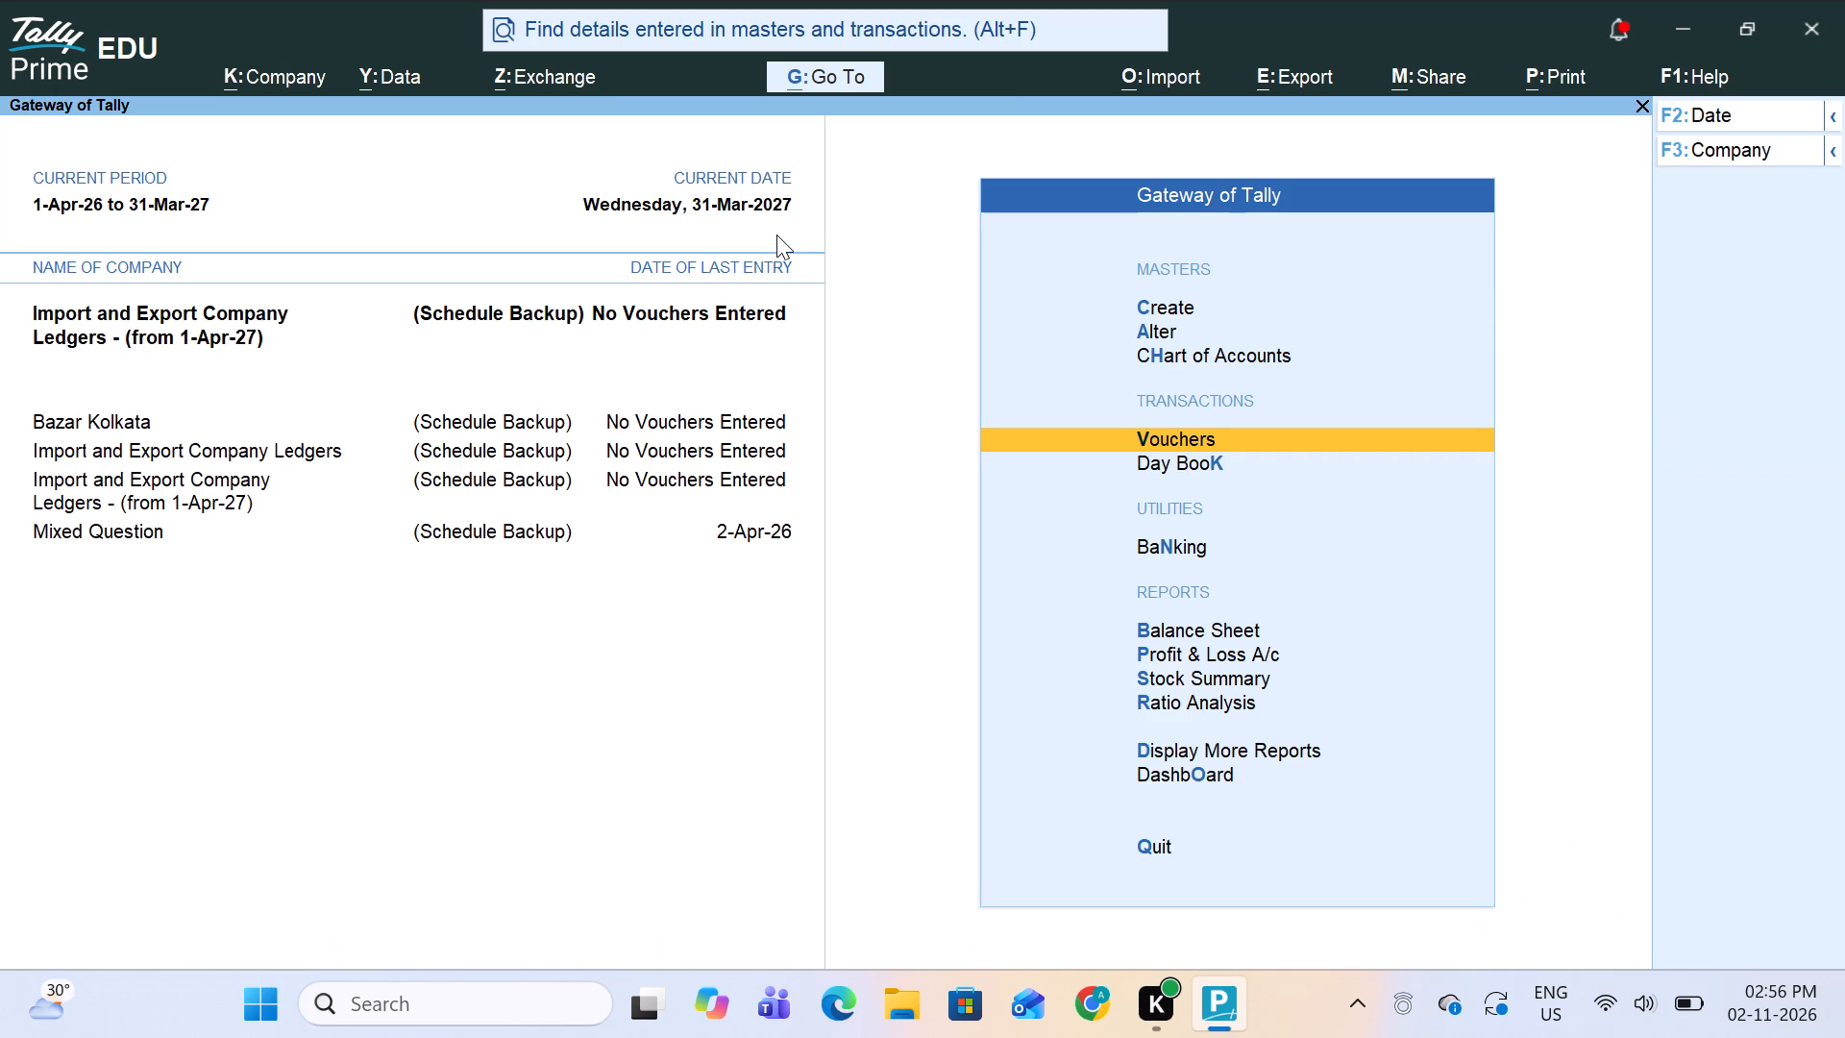
Begin quitting from the Gateway of Tally.
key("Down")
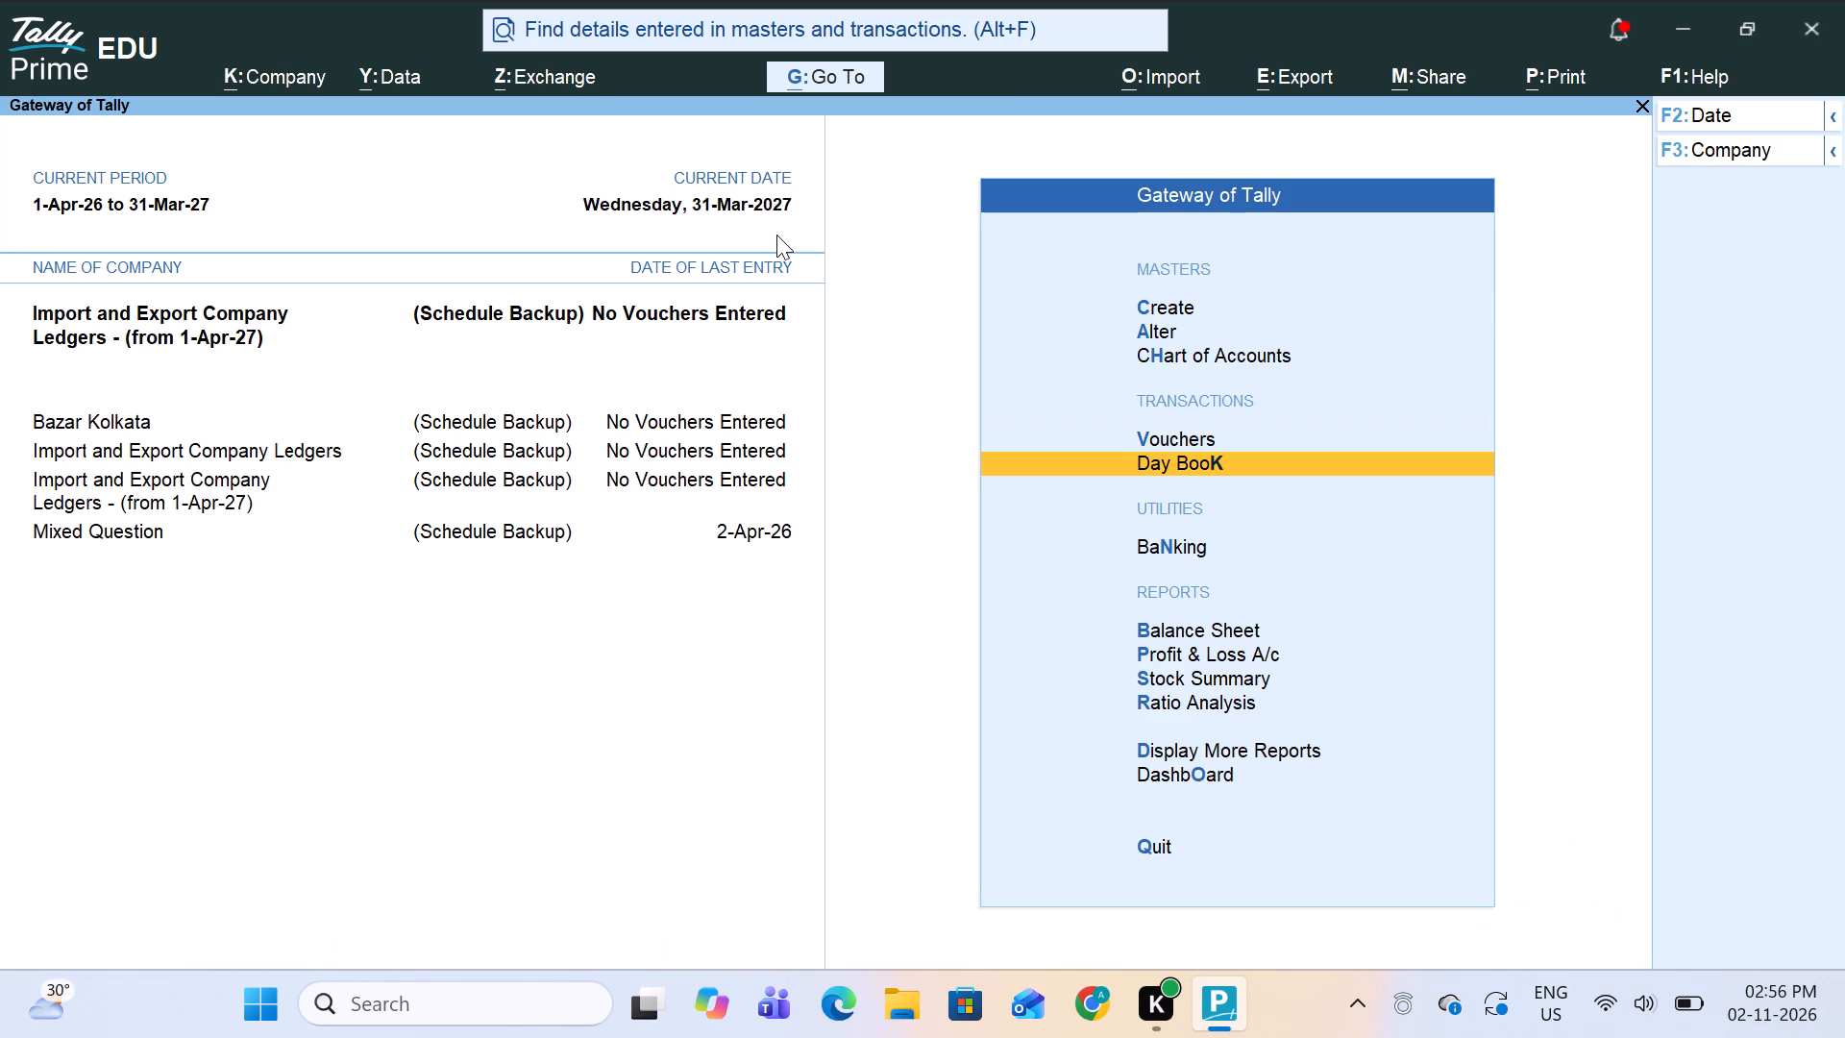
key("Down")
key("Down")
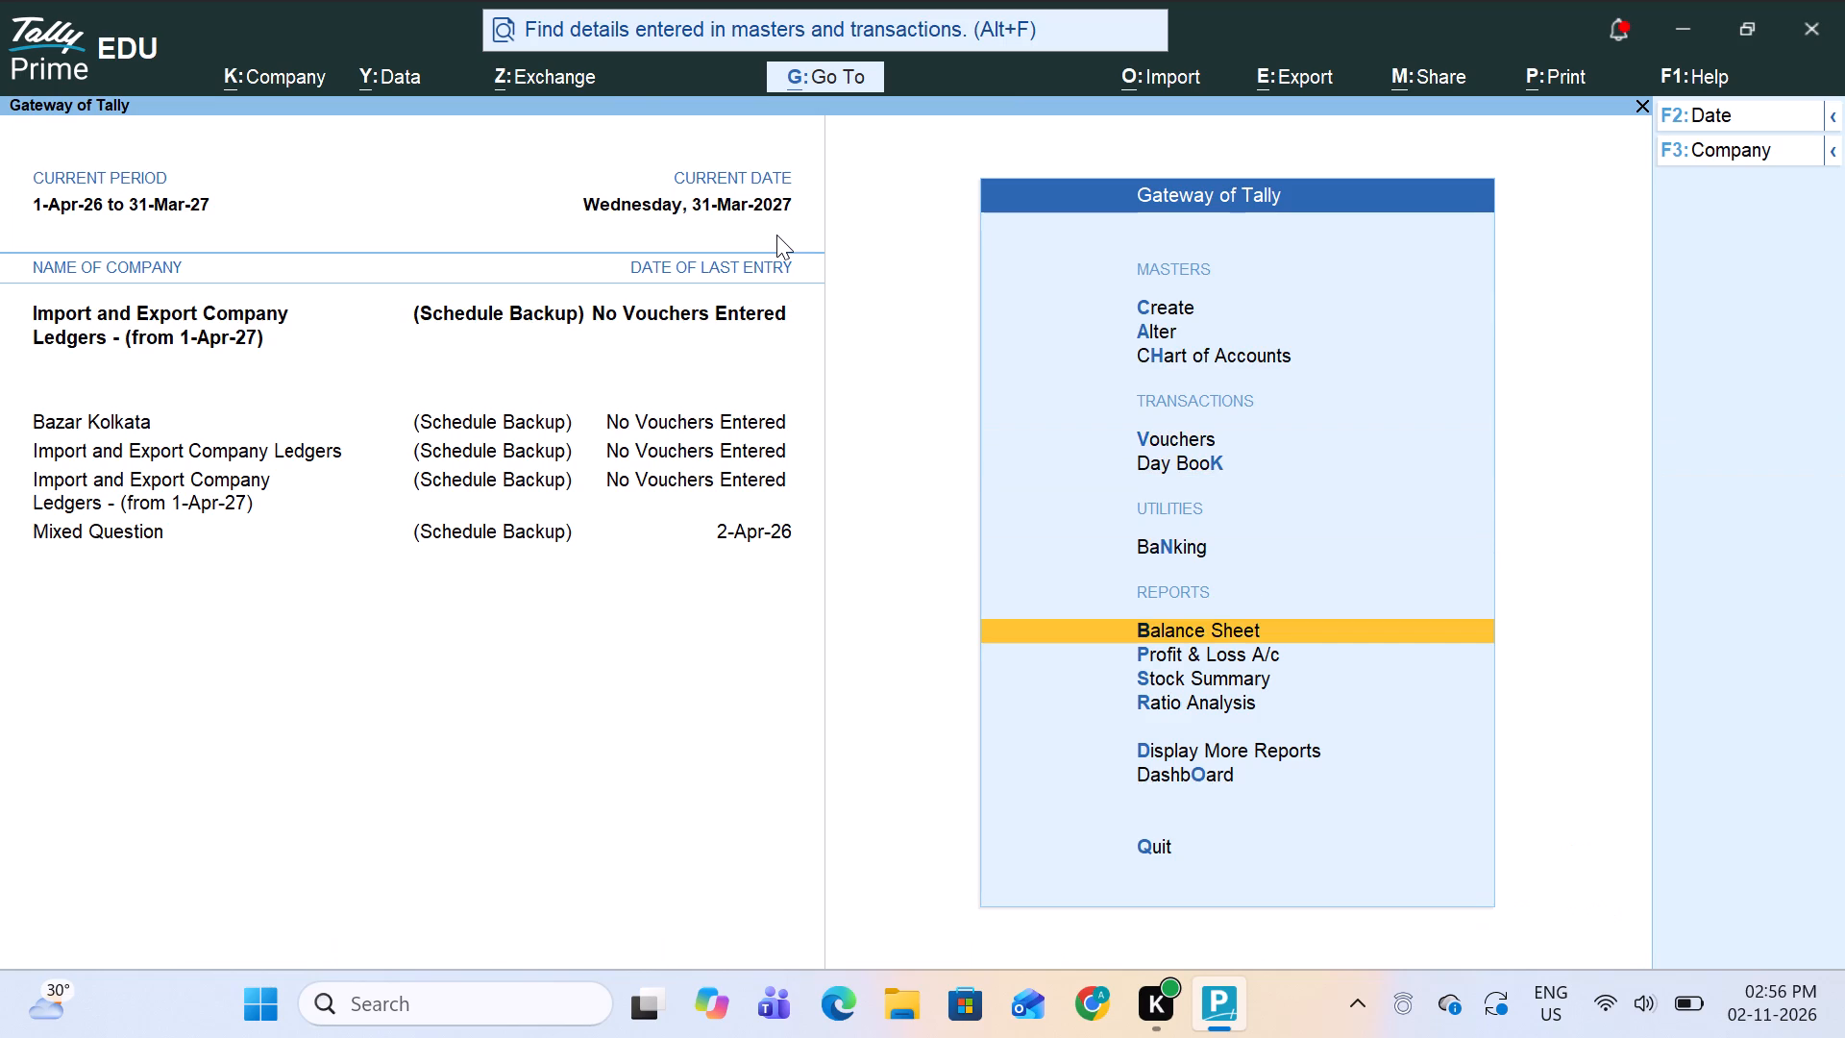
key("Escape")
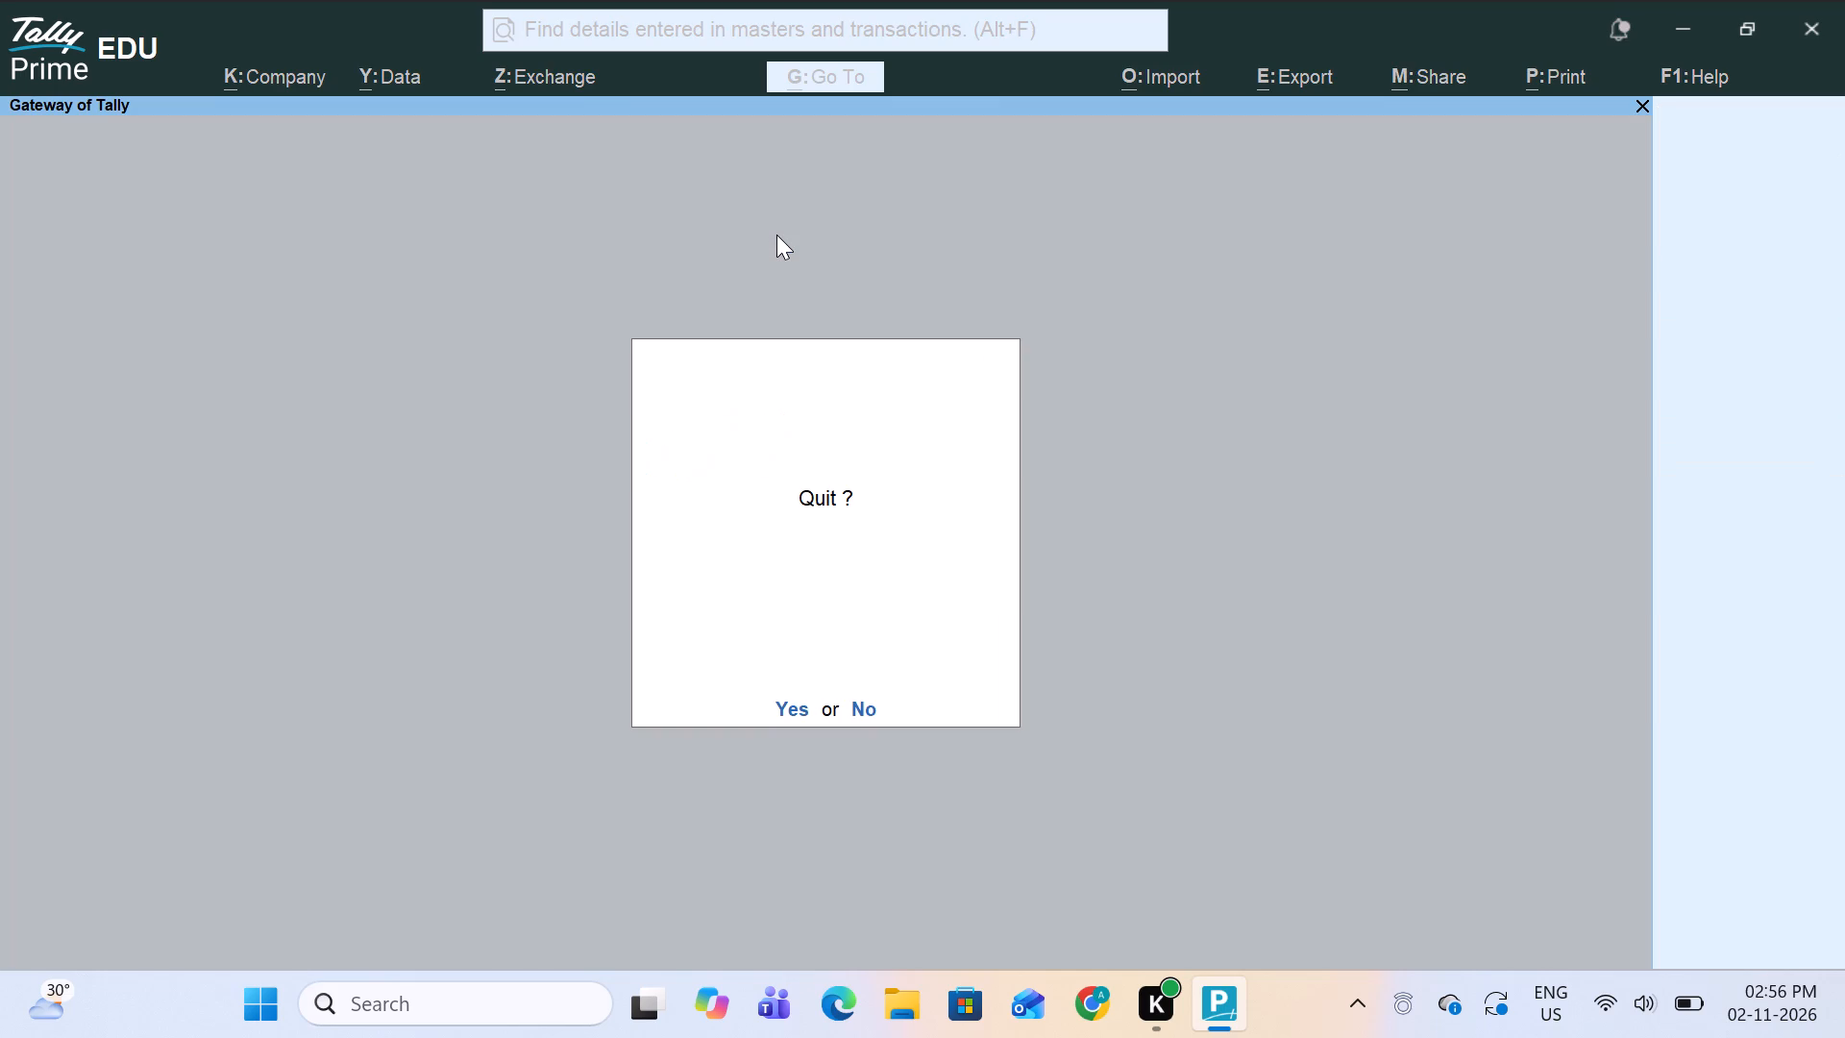